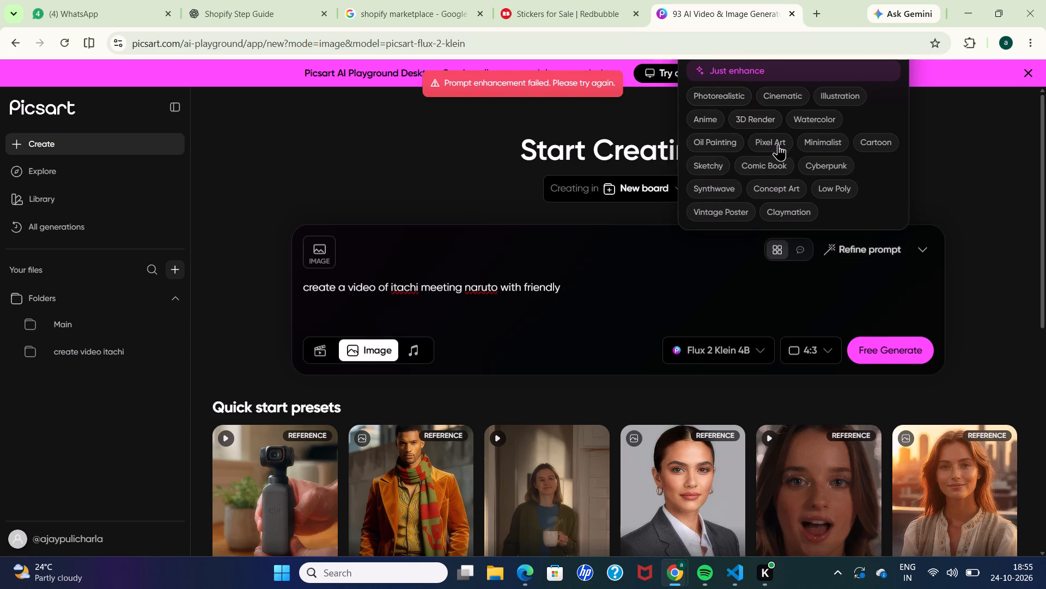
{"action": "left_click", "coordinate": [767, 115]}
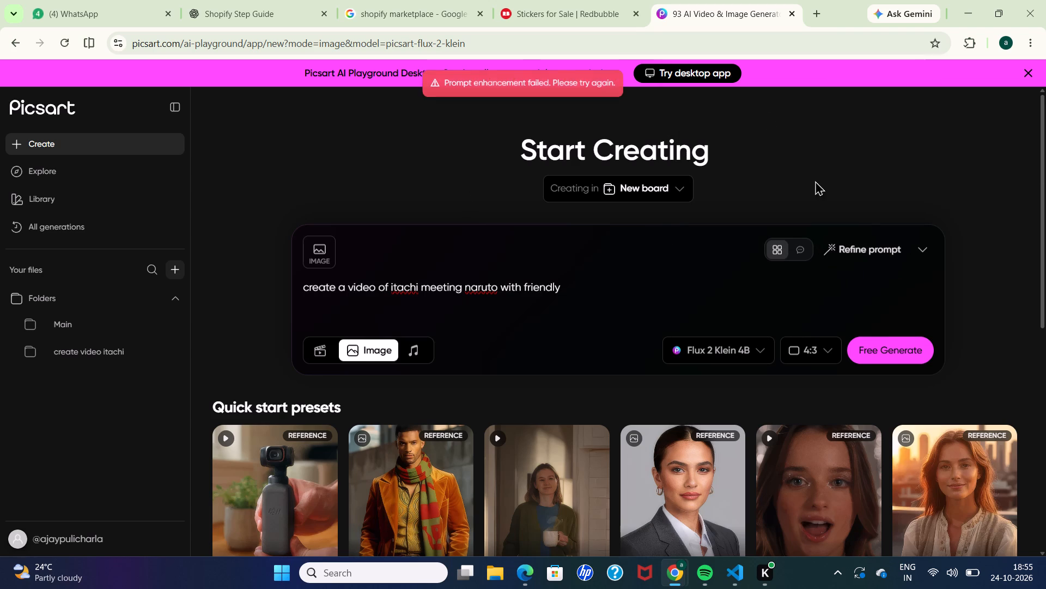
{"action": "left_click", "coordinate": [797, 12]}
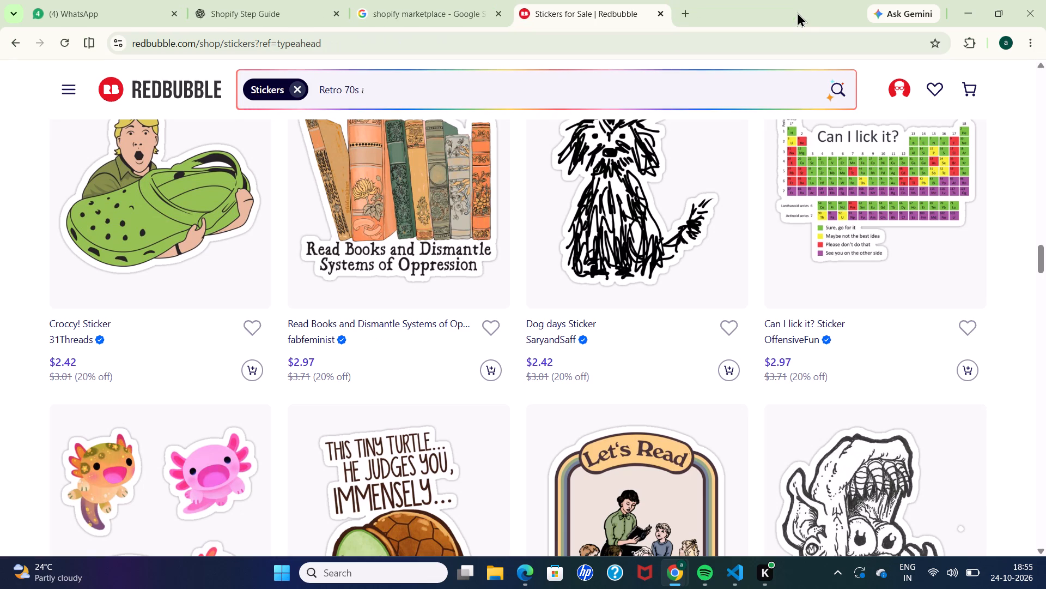
Search Google for "online video editor" in a new browser tab.
{"action": "left_click", "coordinate": [684, 10]}
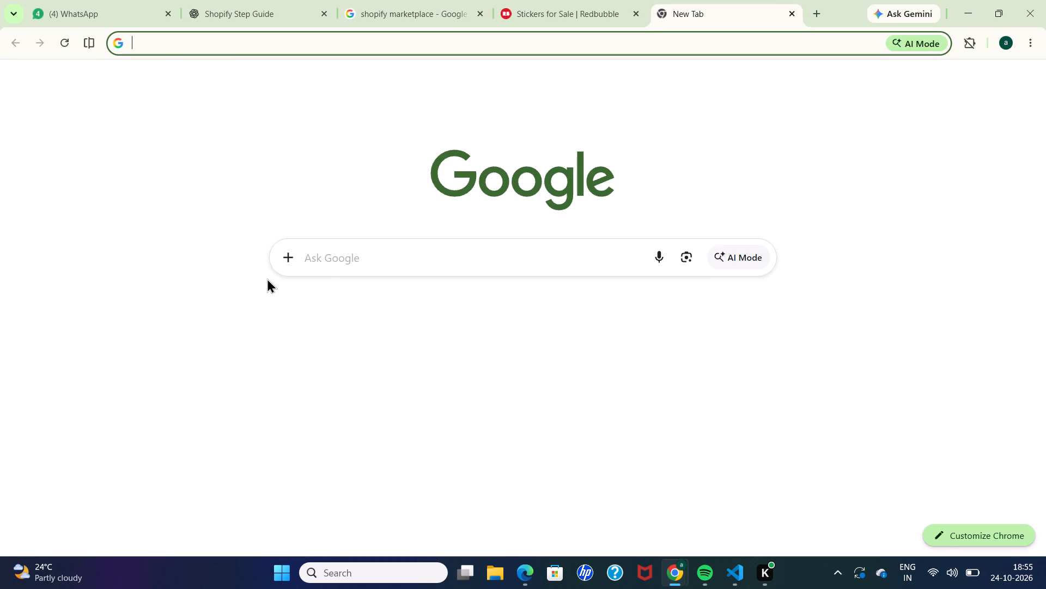
{"action": "left_click", "coordinate": [328, 264]}
{"action": "type", "text": "ob"}
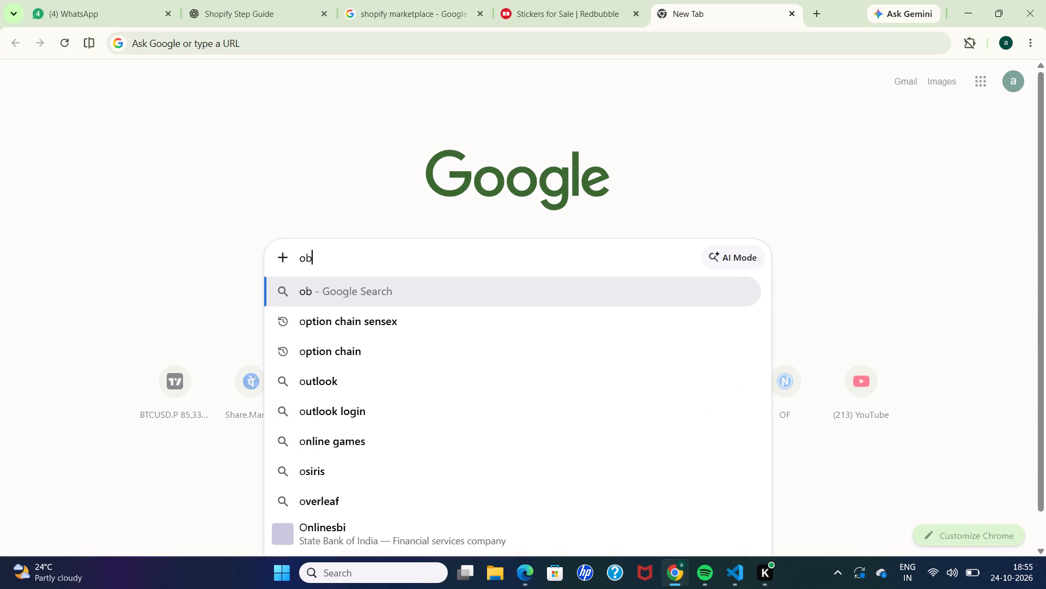
{"action": "key", "text": "BackSpace"}
{"action": "key", "text": "n"}
{"action": "type", "text": "line video"}
{"action": "key", "text": "space"}
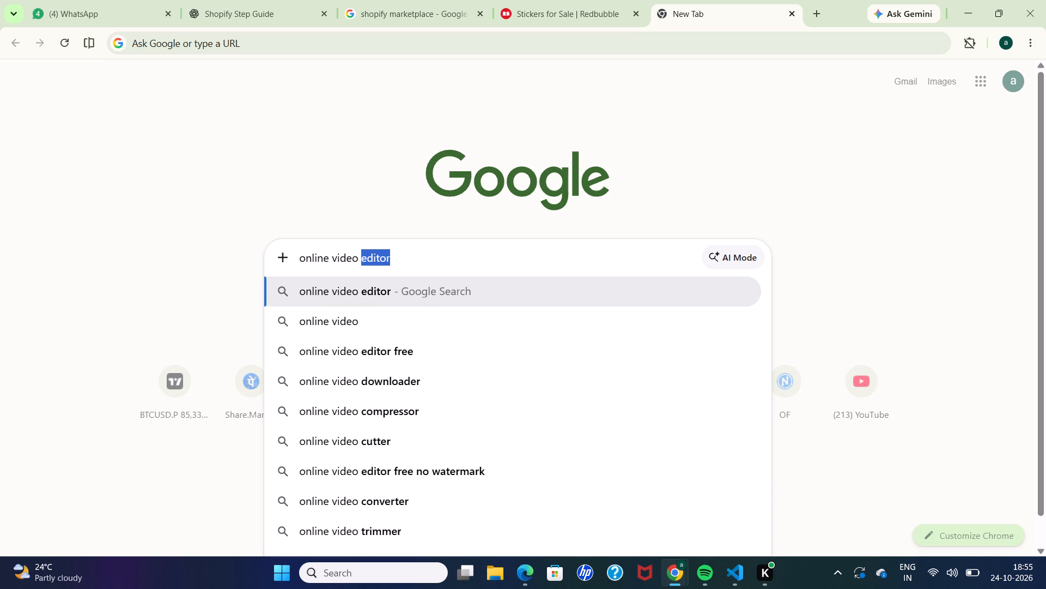
{"action": "key", "text": "Right"}
{"action": "key", "text": "Return"}
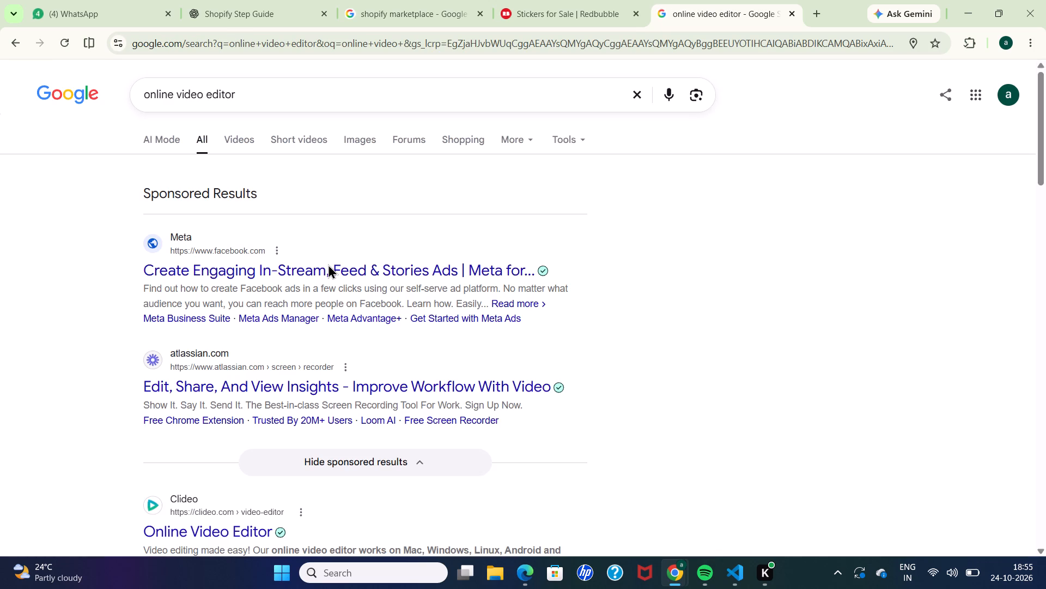
Open the sponsored Atlassian result and examine the Loom product page.
{"action": "left_click", "coordinate": [216, 382]}
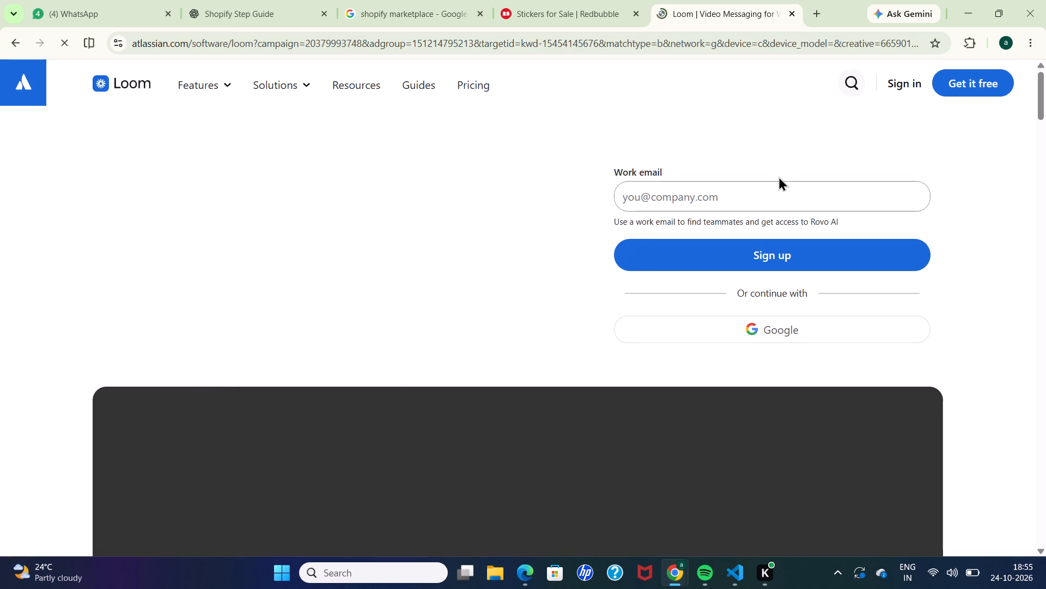
{"action": "scroll", "coordinate": [333, 360], "scroll_direction": "down", "scroll_amount": 3}
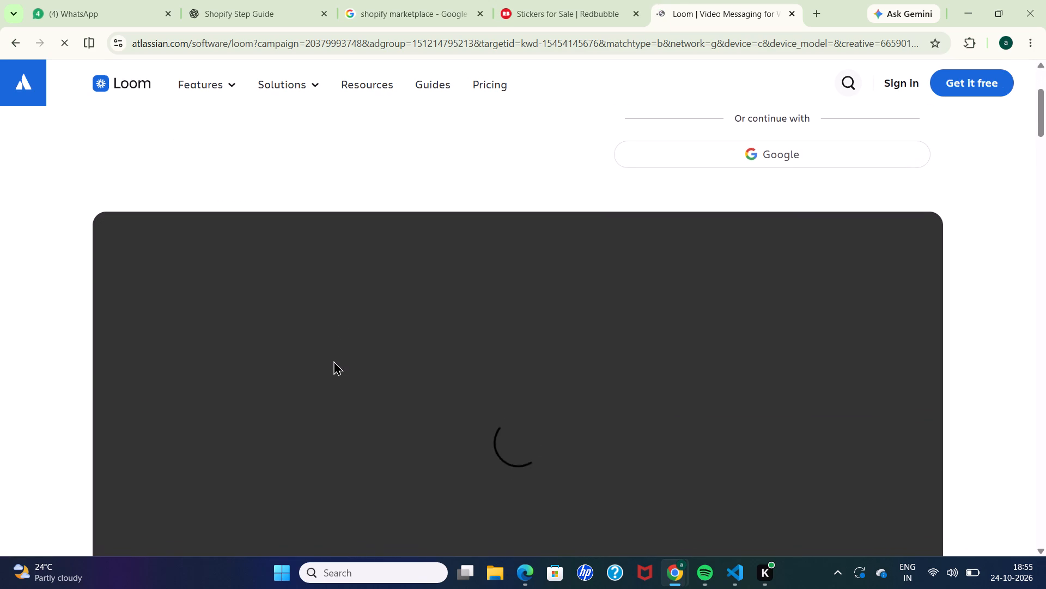
{"action": "scroll", "coordinate": [333, 360], "scroll_direction": "down", "scroll_amount": 2}
{"action": "scroll", "coordinate": [333, 360], "scroll_direction": "up", "scroll_amount": 1}
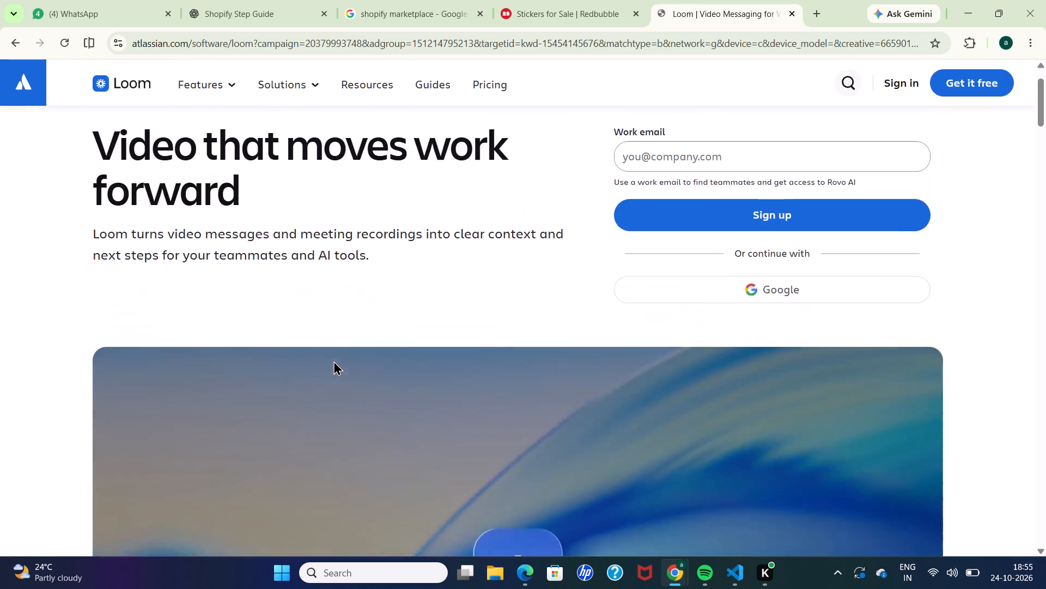
{"action": "scroll", "coordinate": [333, 360], "scroll_direction": "up", "scroll_amount": 2}
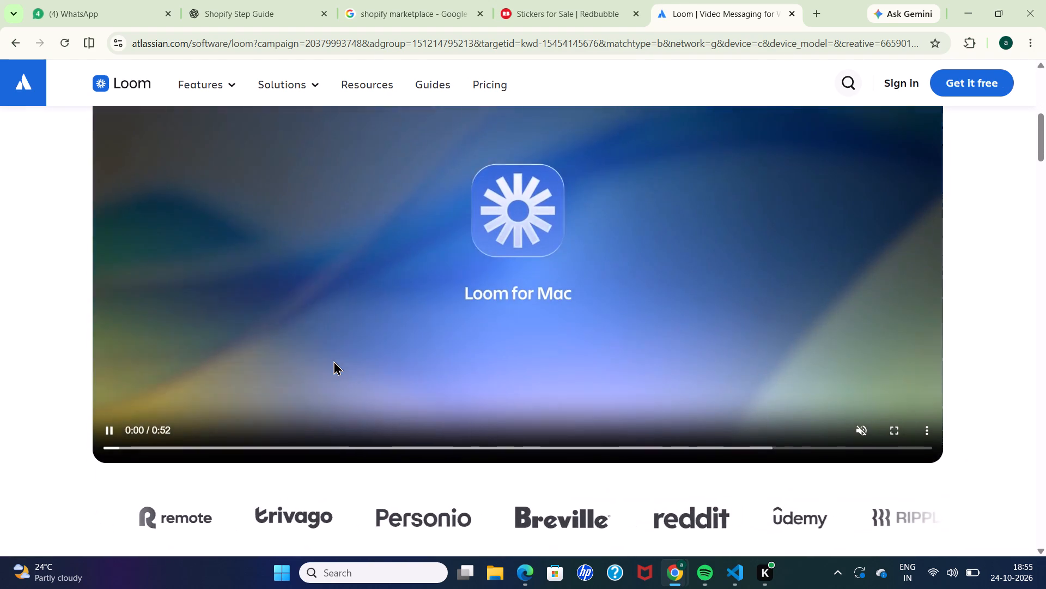
{"action": "scroll", "coordinate": [333, 360], "scroll_direction": "up", "scroll_amount": 2}
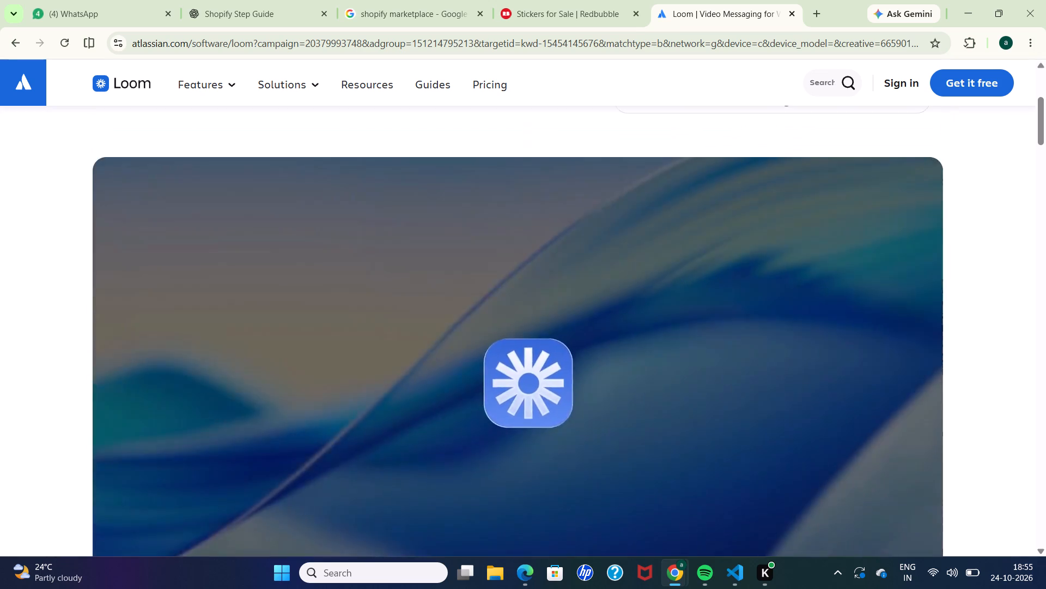
{"action": "scroll", "coordinate": [333, 360], "scroll_direction": "up", "scroll_amount": 2}
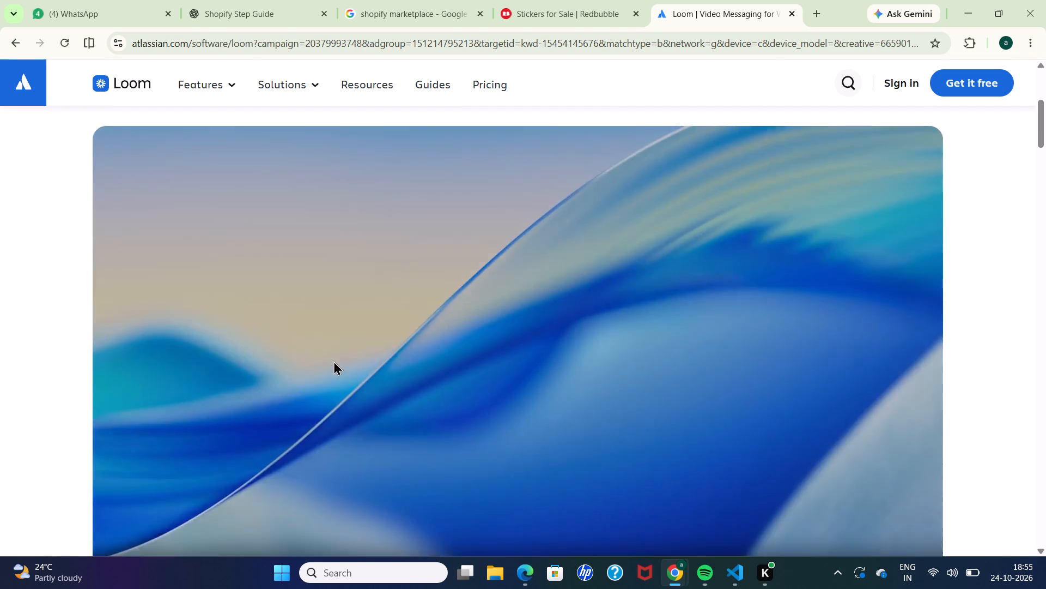
{"action": "scroll", "coordinate": [333, 360], "scroll_direction": "up", "scroll_amount": 1}
{"action": "scroll", "coordinate": [333, 360], "scroll_direction": "down", "scroll_amount": 9}
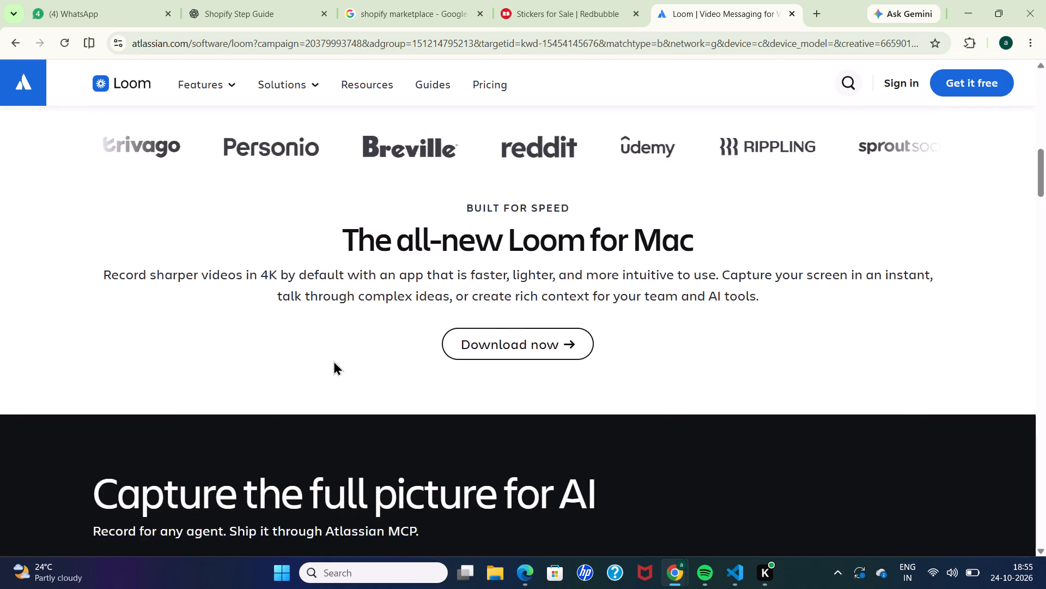
{"action": "scroll", "coordinate": [333, 360], "scroll_direction": "up", "scroll_amount": 4}
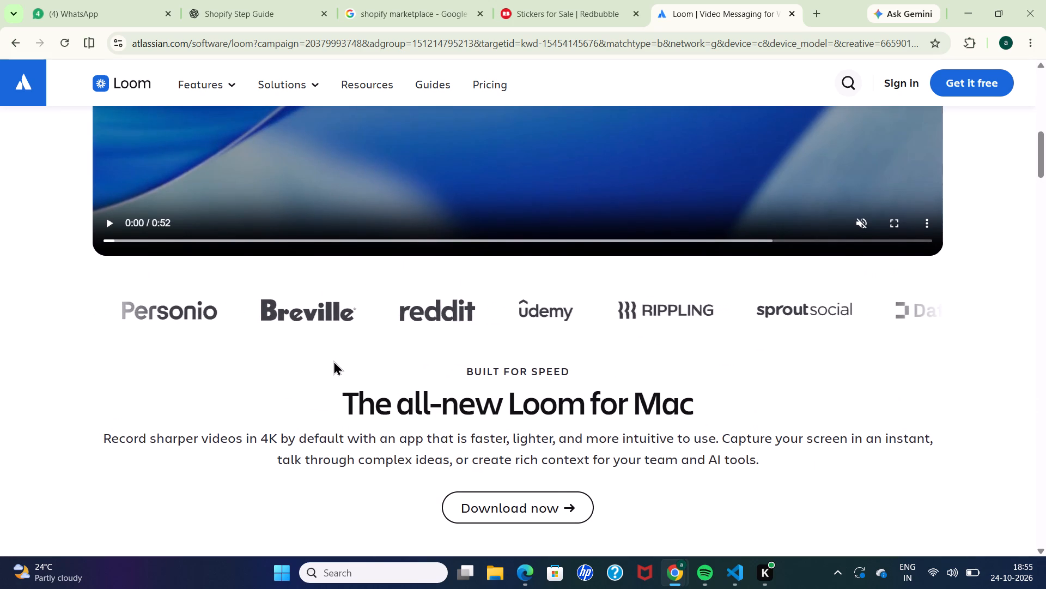
{"action": "scroll", "coordinate": [333, 360], "scroll_direction": "up", "scroll_amount": 6}
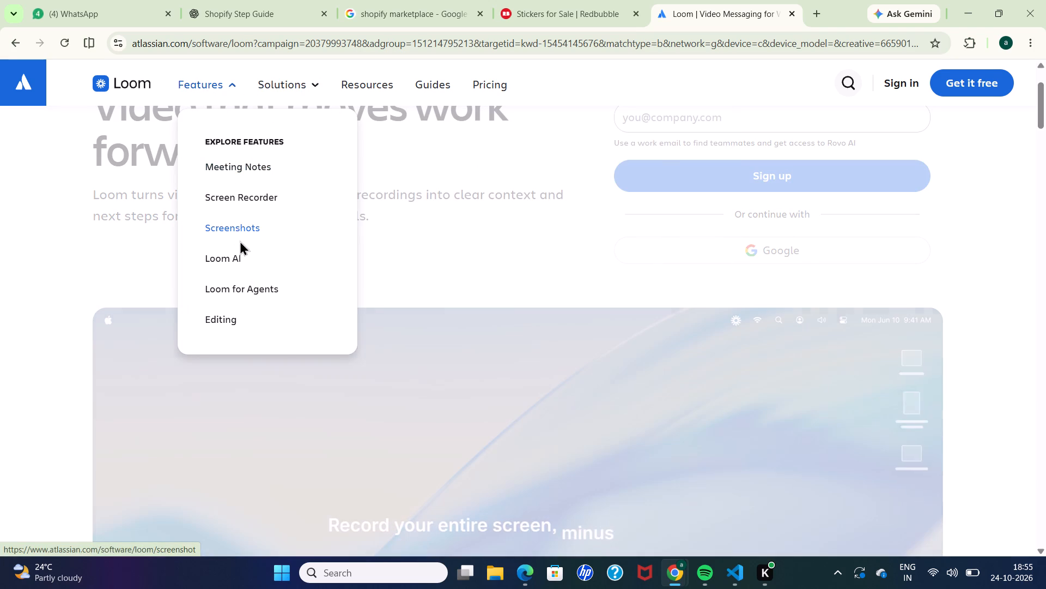
Examine Loom's Editing feature page, and return to the search results.
{"action": "left_click", "coordinate": [217, 321]}
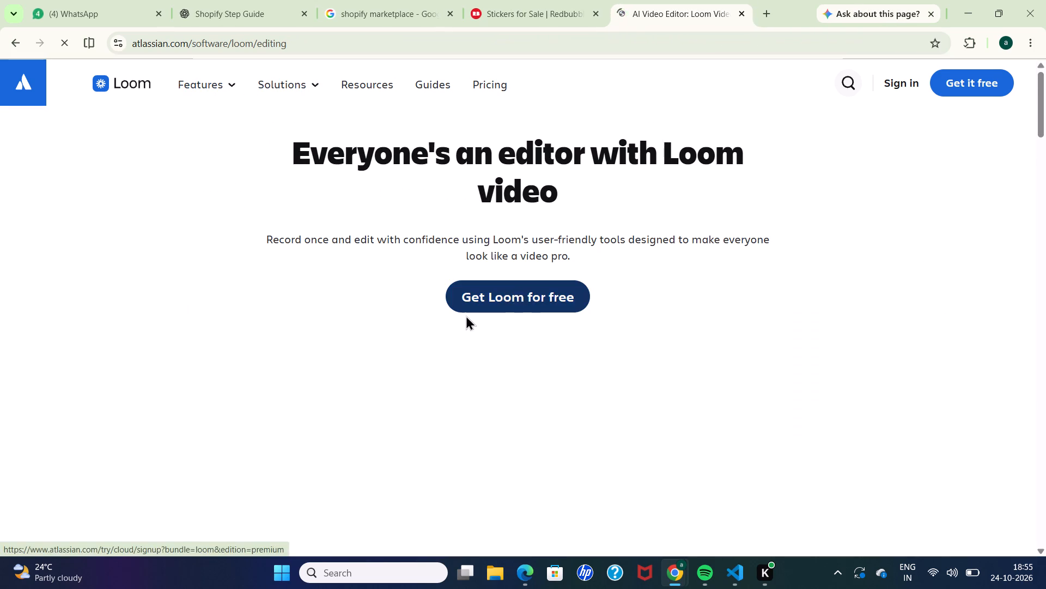
{"action": "scroll", "coordinate": [496, 298], "scroll_direction": "down", "scroll_amount": 3}
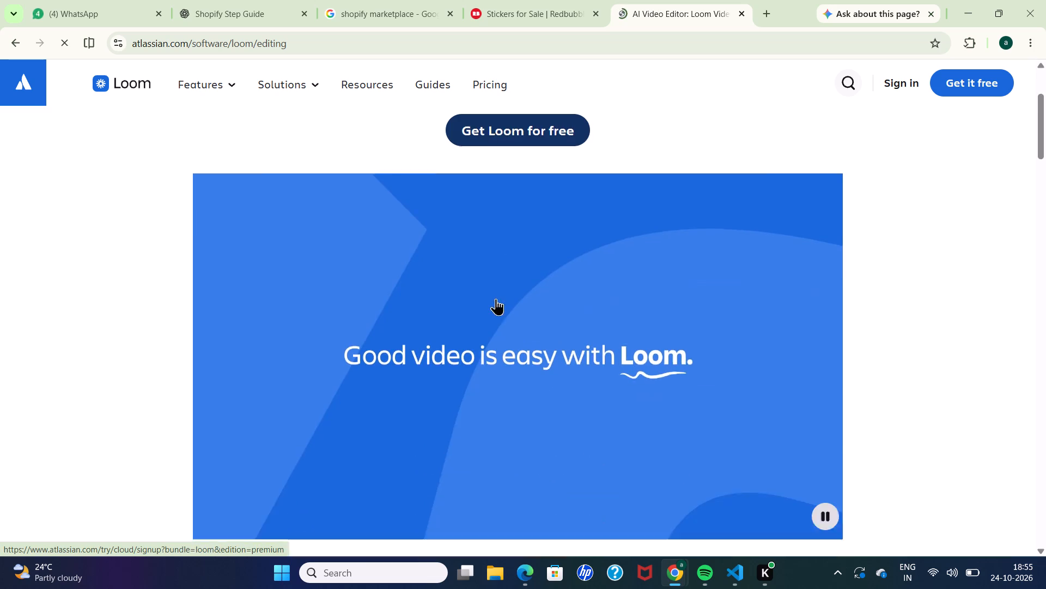
{"action": "scroll", "coordinate": [496, 298], "scroll_direction": "down", "scroll_amount": 6}
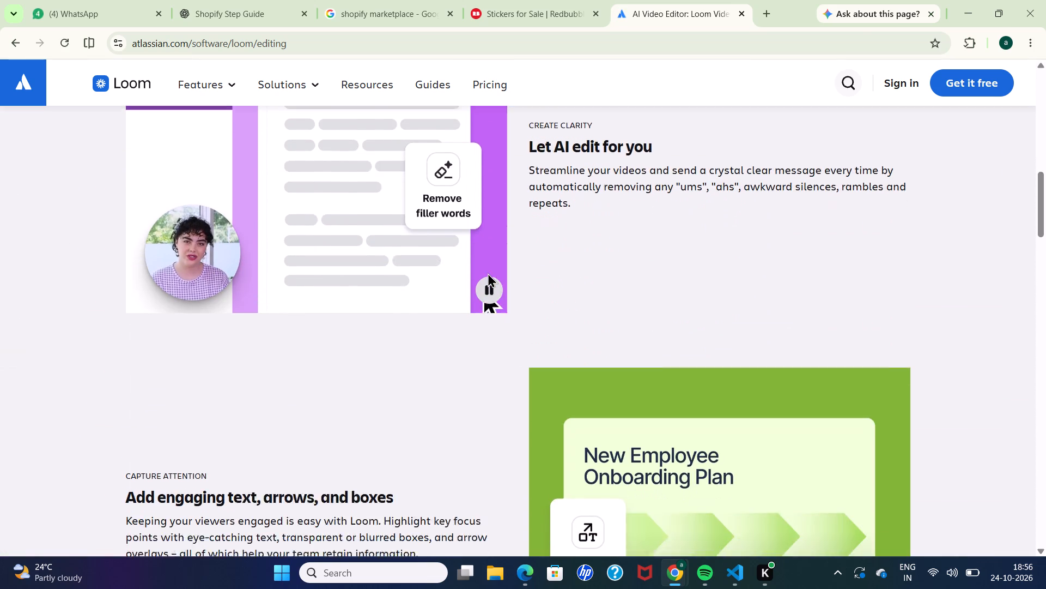
{"action": "scroll", "coordinate": [488, 273], "scroll_direction": "down", "scroll_amount": 5}
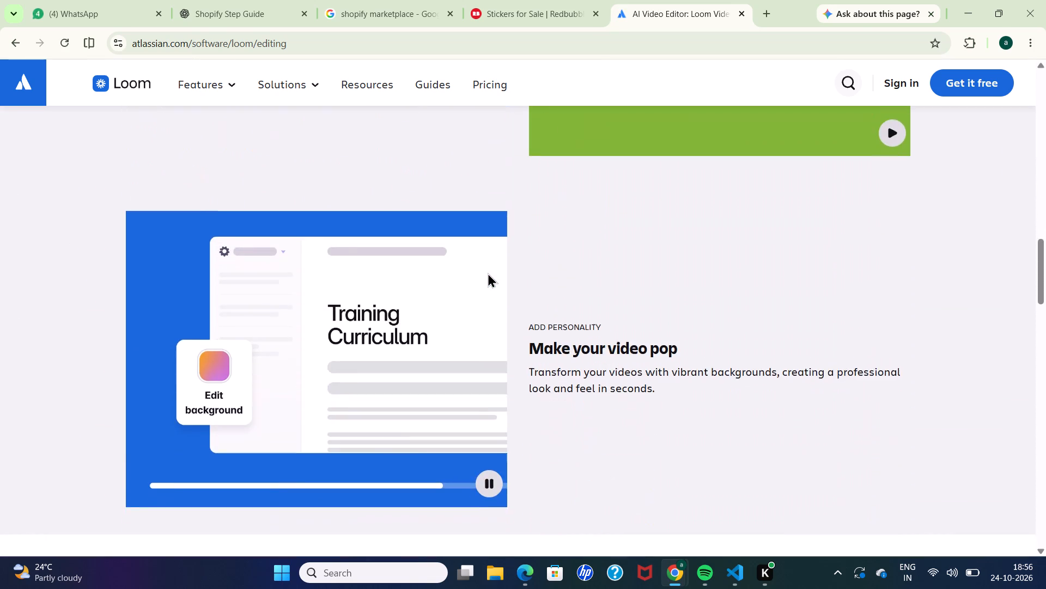
{"action": "scroll", "coordinate": [488, 273], "scroll_direction": "down", "scroll_amount": 2}
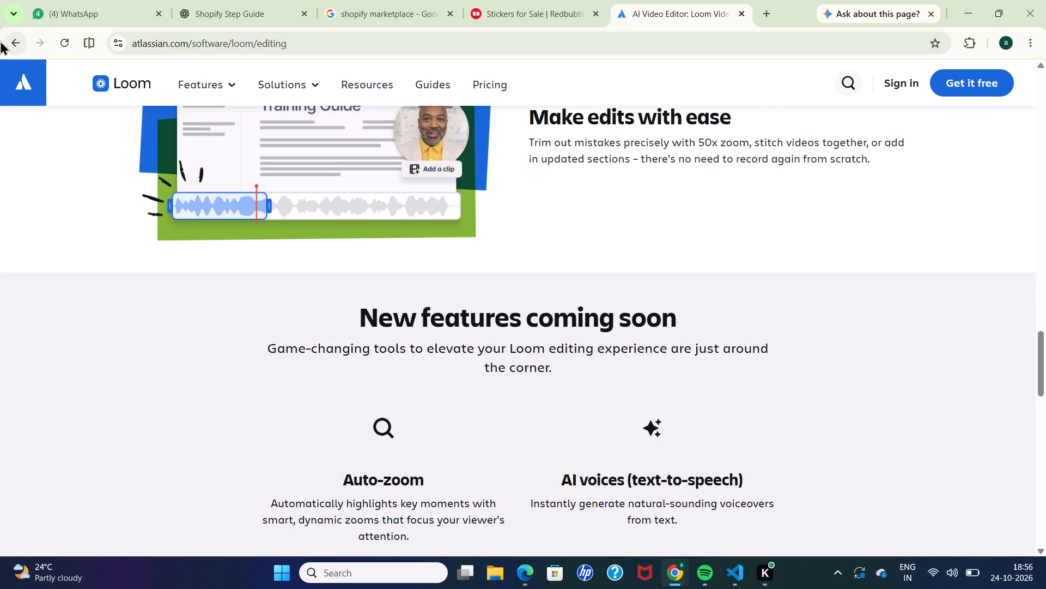
{"action": "left_click", "coordinate": [0, 40]}
{"action": "left_click", "coordinate": [0, 40]}
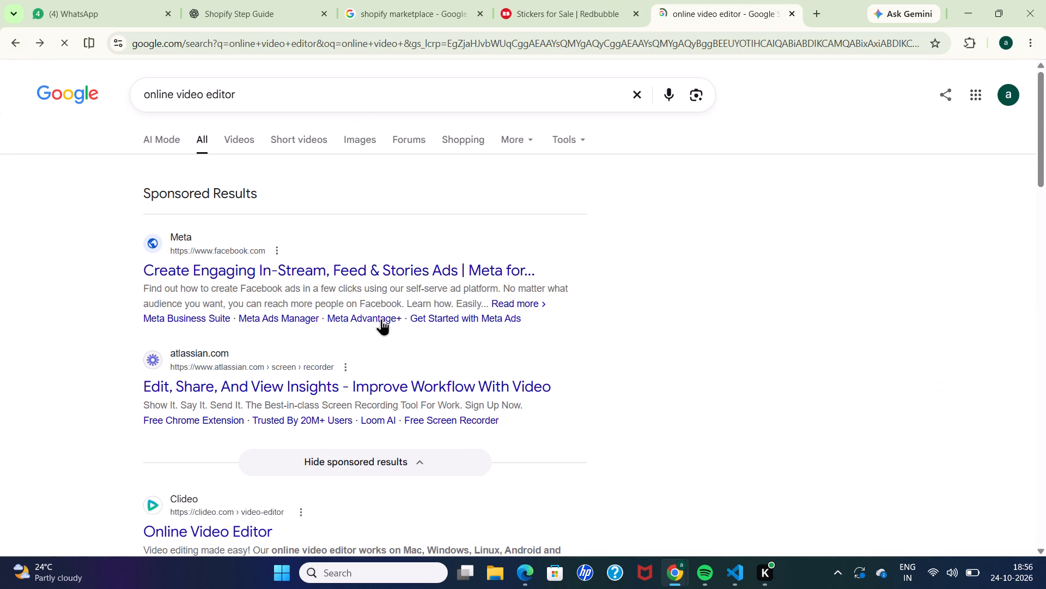
Open Clideo's Online Video Editor from the search results and start a new editing project.
{"action": "scroll", "coordinate": [381, 318], "scroll_direction": "down", "scroll_amount": 3}
{"action": "left_click", "coordinate": [224, 279]}
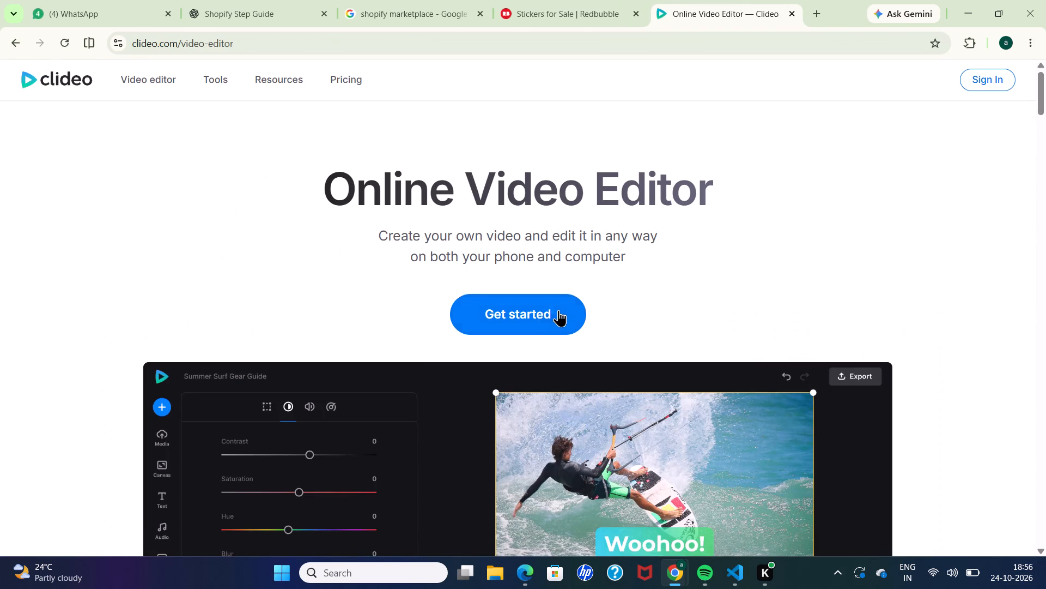
{"action": "left_click", "coordinate": [555, 302]}
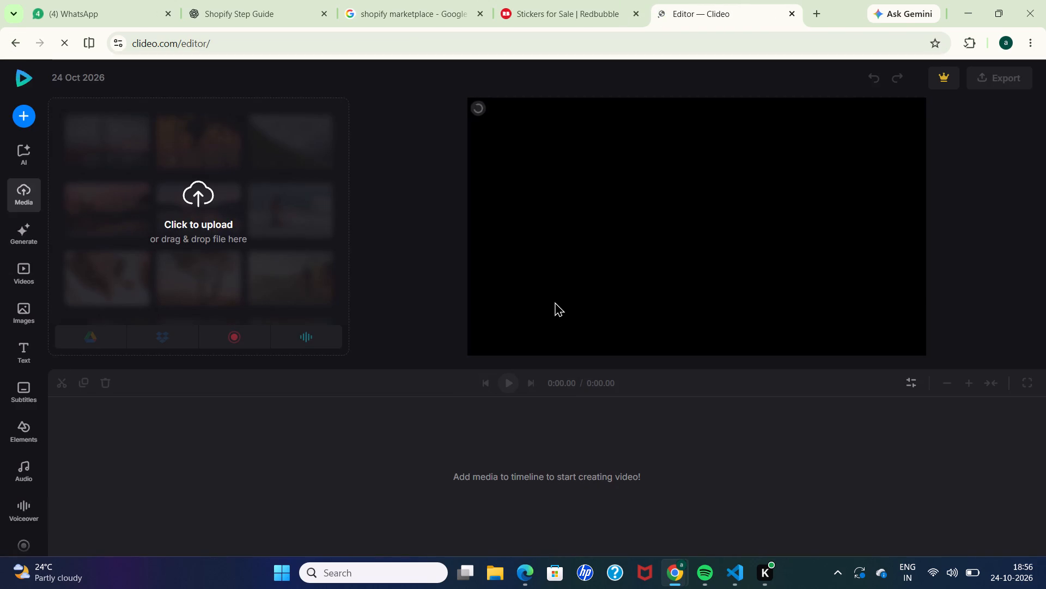
{"action": "left_click", "coordinate": [200, 188]}
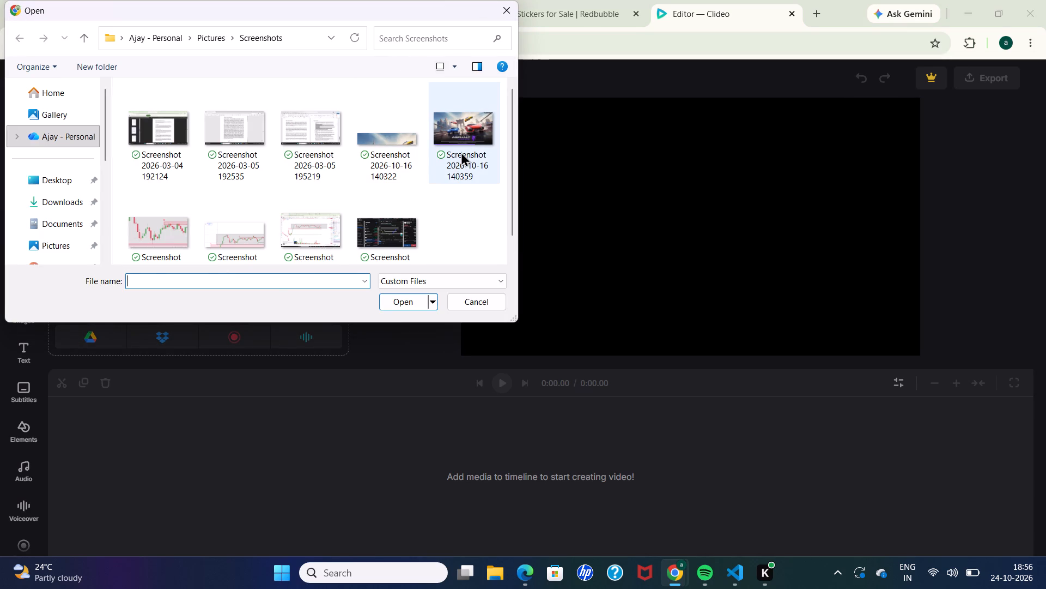
{"action": "left_click_drag", "start_coordinate": [461, 152], "coordinate": [317, 217]}
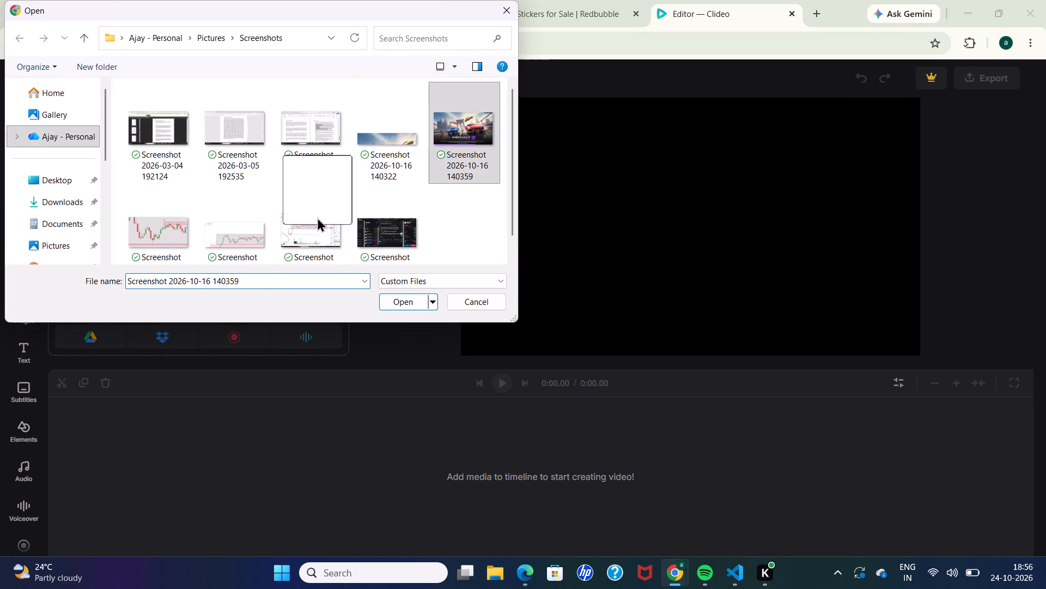
{"action": "left_click_drag", "start_coordinate": [317, 217], "coordinate": [317, 217]}
{"action": "left_click_drag", "start_coordinate": [229, 10], "coordinate": [563, 86]}
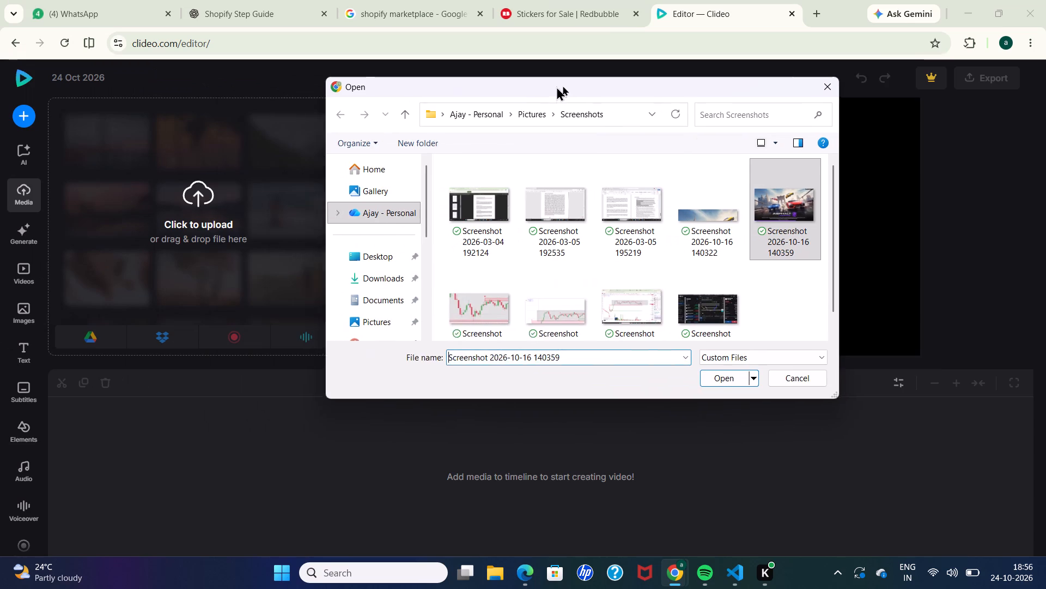
{"action": "left_click_drag", "start_coordinate": [563, 86], "coordinate": [631, 82]}
{"action": "left_click_drag", "start_coordinate": [875, 172], "coordinate": [196, 218]}
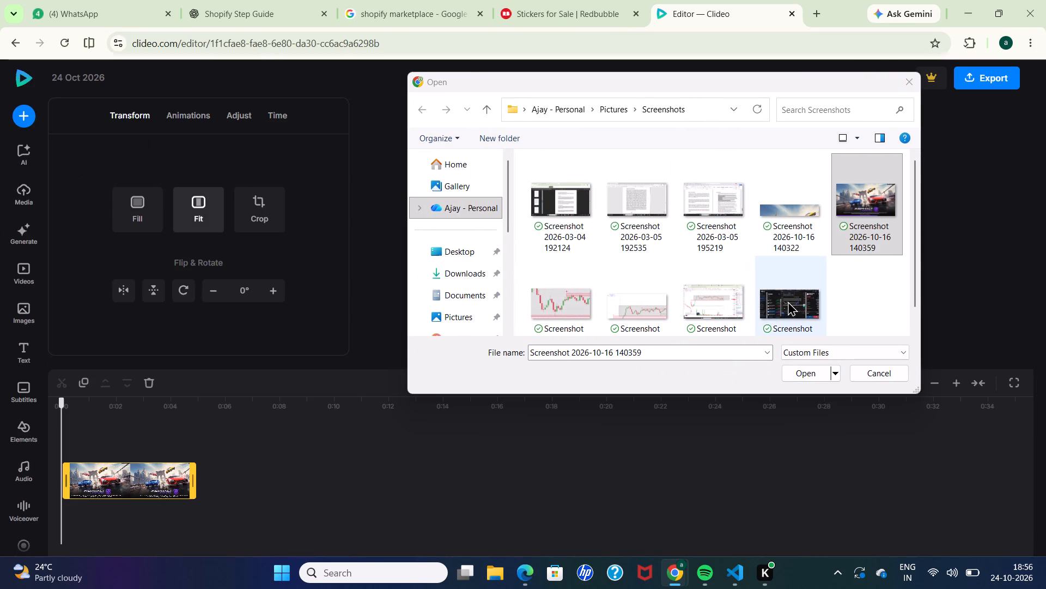
Add the candlestick chart screenshot, and add it again together with the two document screenshots and the white chart screenshot.
{"action": "left_click_drag", "start_coordinate": [566, 317], "coordinate": [282, 256]}
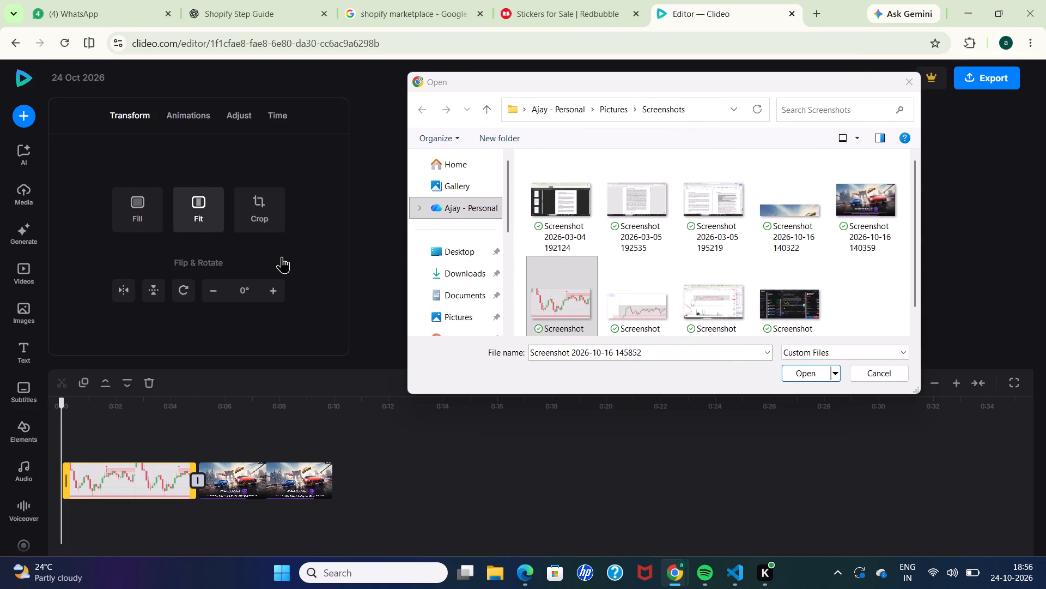
{"action": "left_click_drag", "start_coordinate": [625, 271], "coordinate": [125, 191]}
{"action": "left_click_drag", "start_coordinate": [638, 259], "coordinate": [292, 229]}
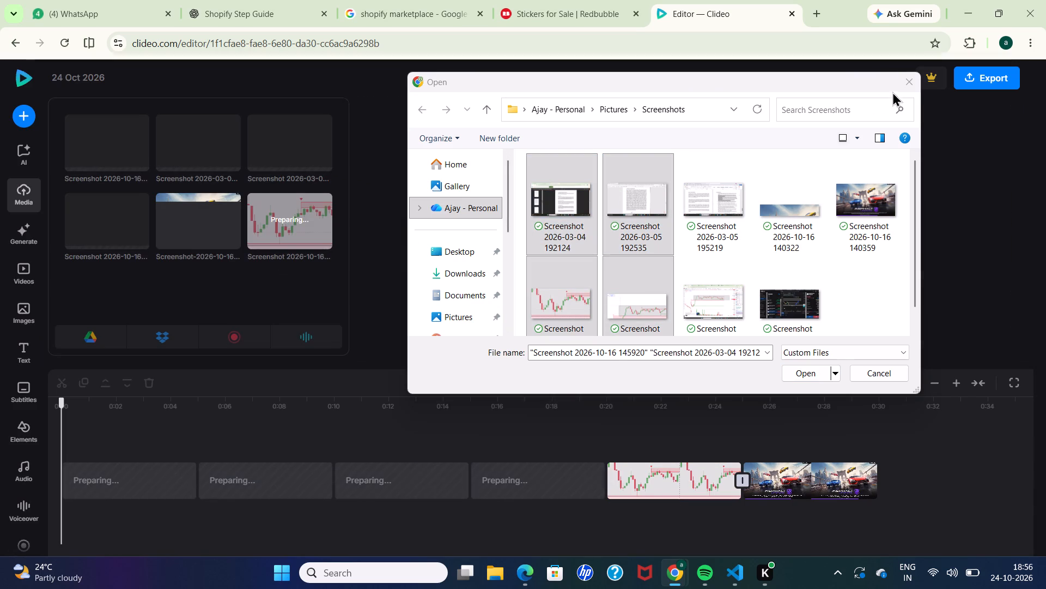
{"action": "left_click", "coordinate": [908, 82]}
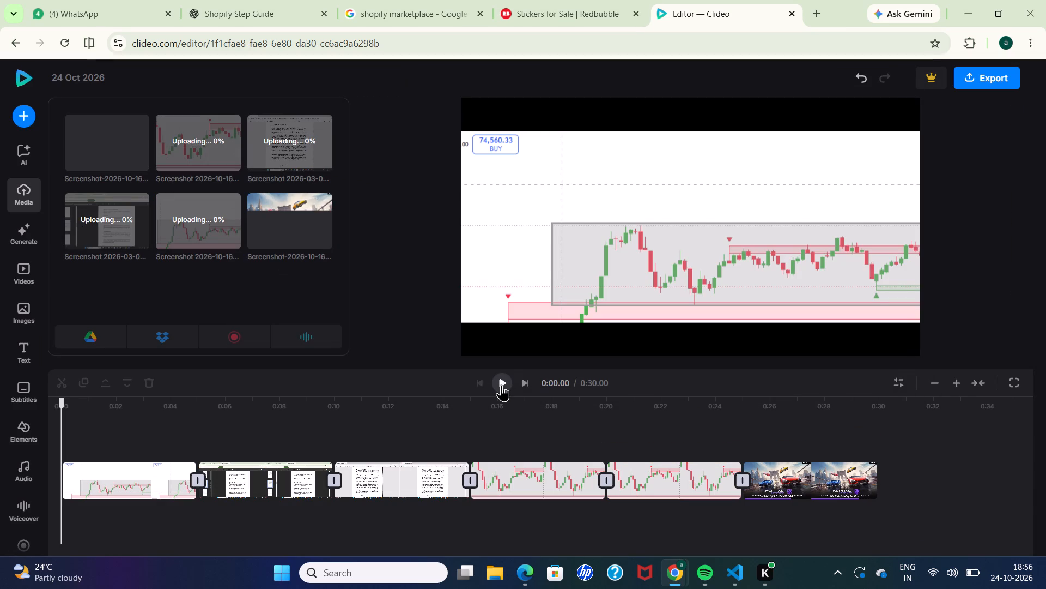
Preview the timeline briefly and shorten the first clip, the white chart screenshot, to about 2 seconds.
{"action": "left_click", "coordinate": [501, 384]}
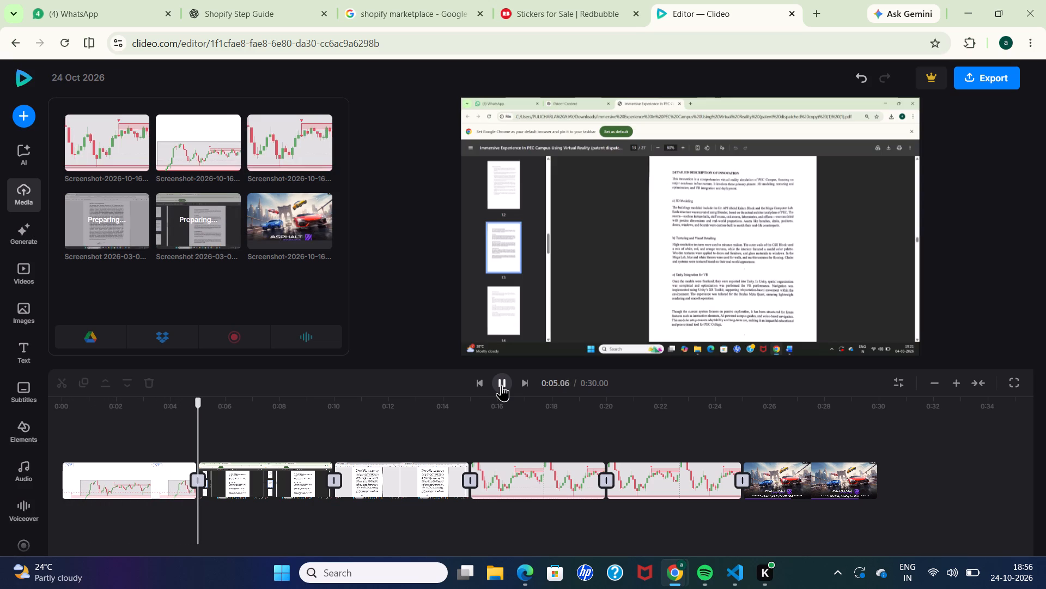
{"action": "left_click", "coordinate": [139, 492]}
{"action": "left_click", "coordinate": [139, 492]}
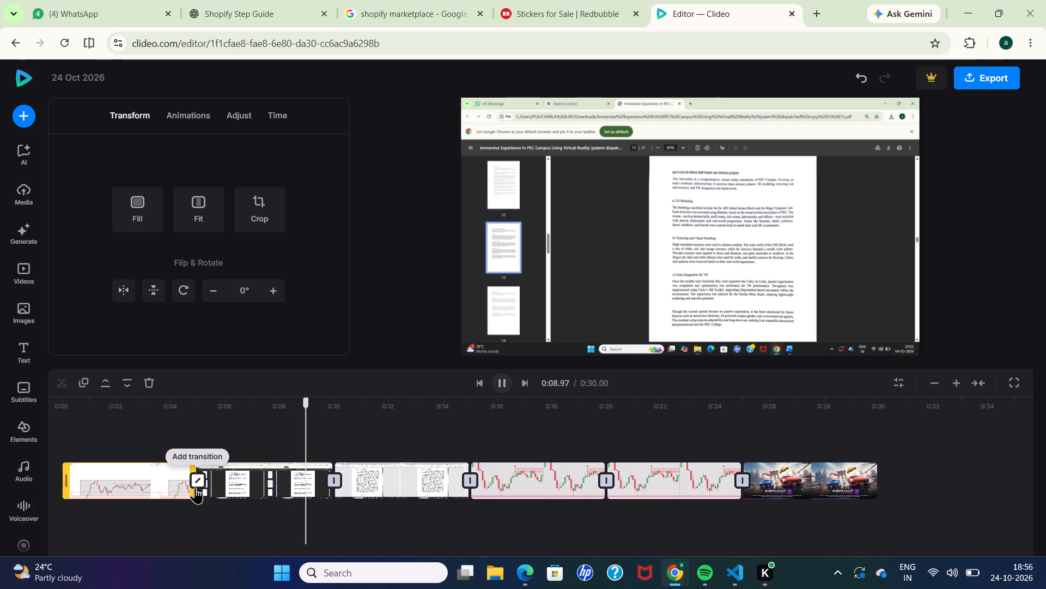
{"action": "left_click_drag", "start_coordinate": [195, 489], "coordinate": [121, 497]}
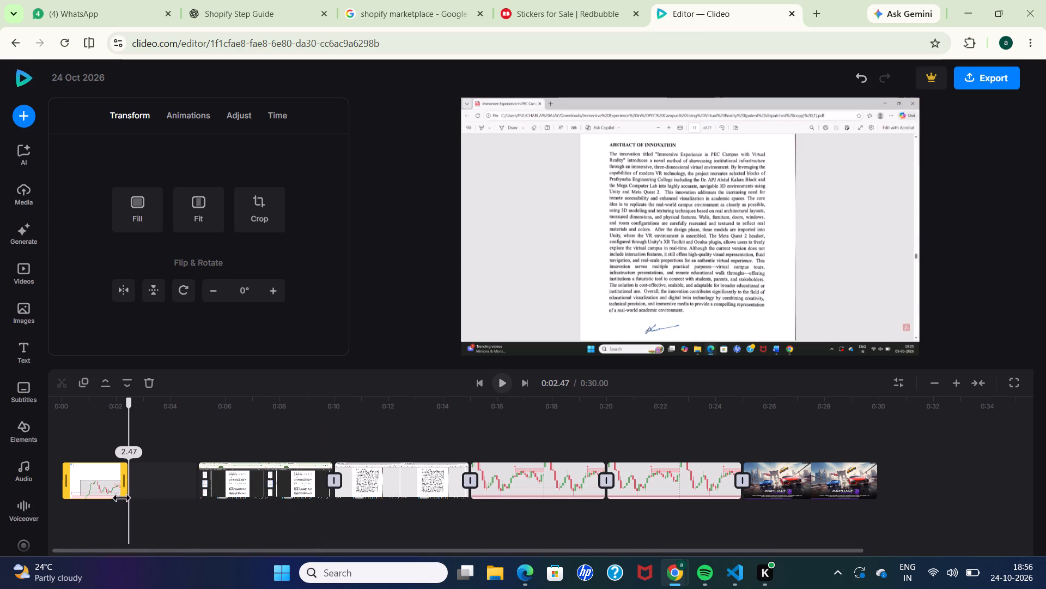
{"action": "left_click_drag", "start_coordinate": [121, 497], "coordinate": [115, 495]}
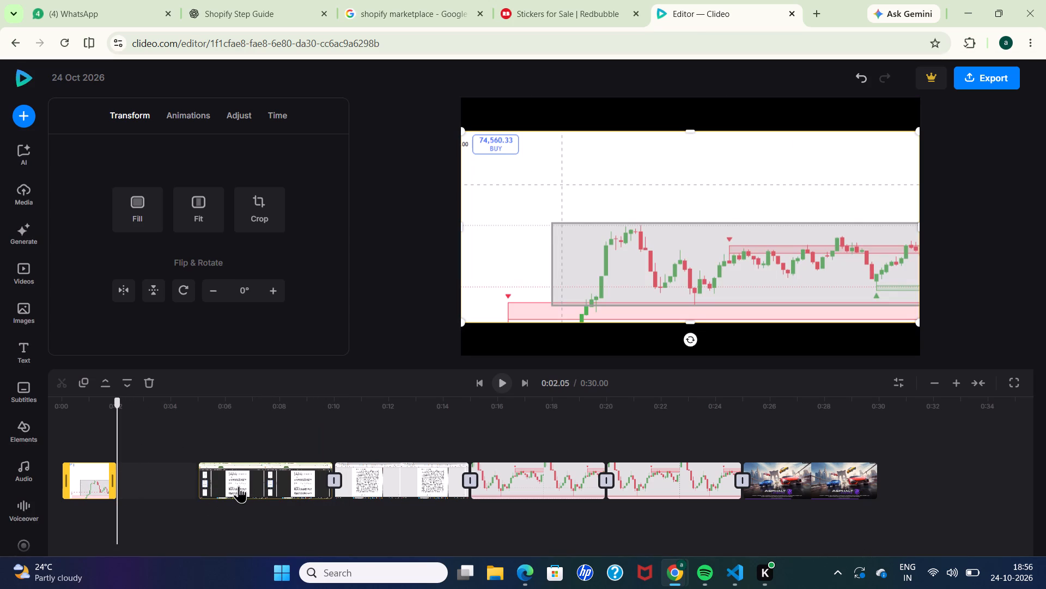
Move the dark document clip directly after the first clip and trim it to end at about 4.5 seconds.
{"action": "left_click", "coordinate": [239, 486]}
{"action": "left_click_drag", "start_coordinate": [239, 486], "coordinate": [149, 493]}
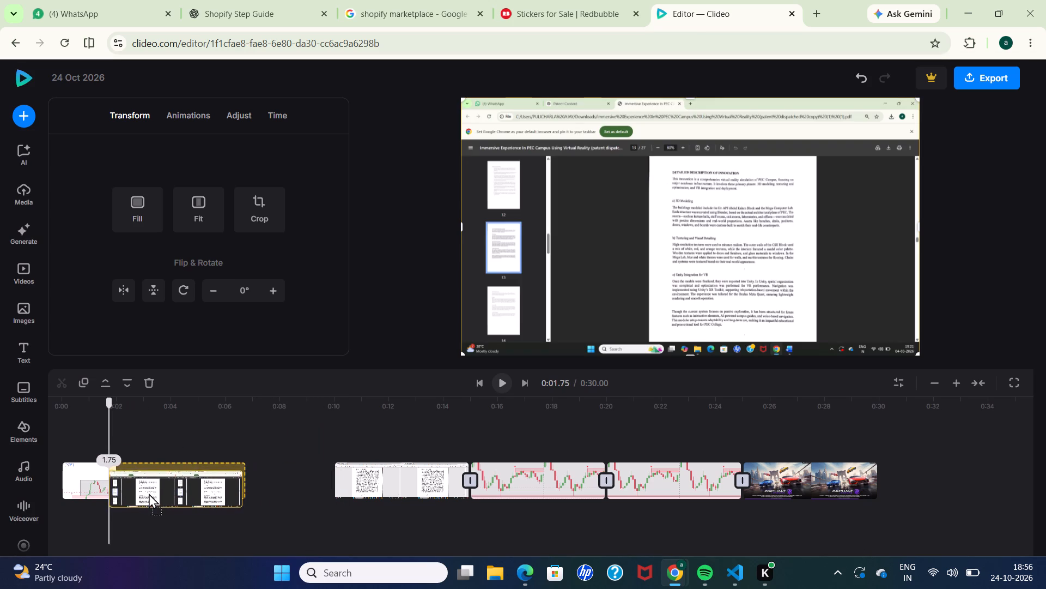
{"action": "left_click_drag", "start_coordinate": [149, 493], "coordinate": [151, 488]}
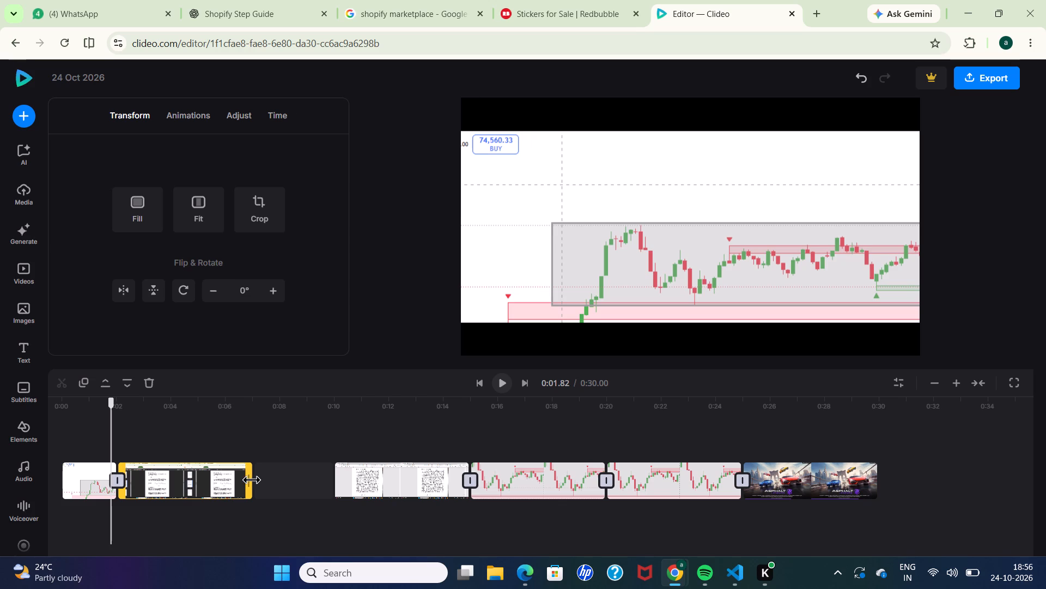
{"action": "left_click_drag", "start_coordinate": [251, 479], "coordinate": [182, 482]}
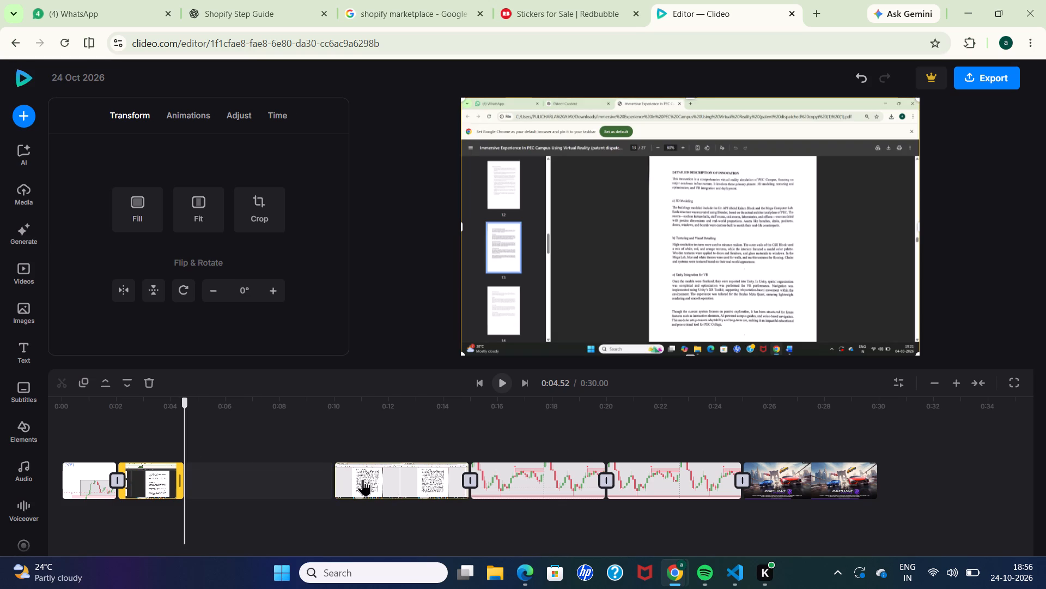
Move the white document clip directly after the dark document clip and trim it to about 2 seconds long.
{"action": "left_click_drag", "start_coordinate": [363, 479], "coordinate": [210, 478]}
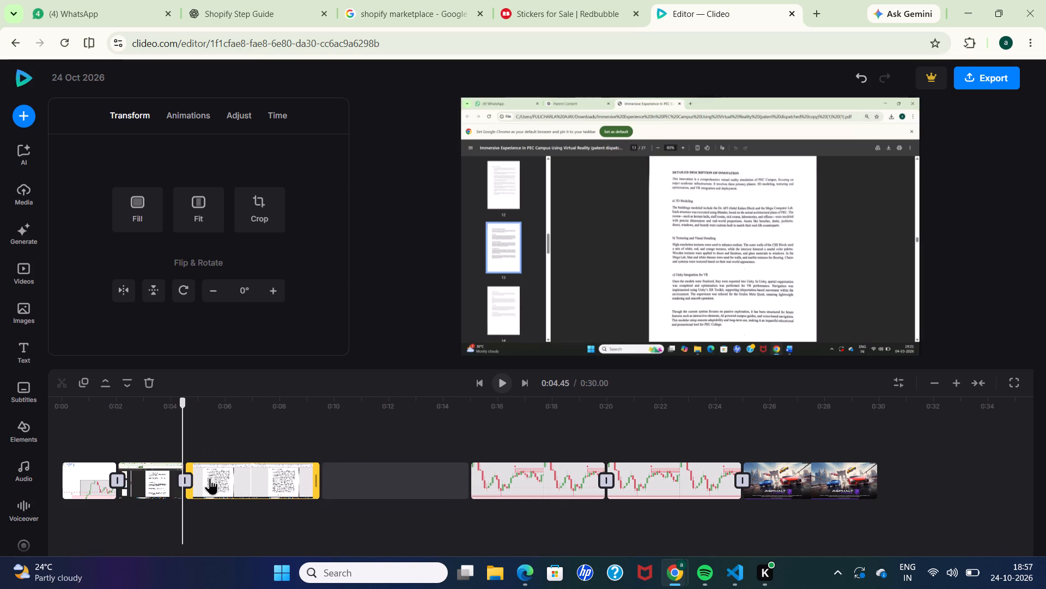
{"action": "left_click_drag", "start_coordinate": [320, 479], "coordinate": [303, 482]}
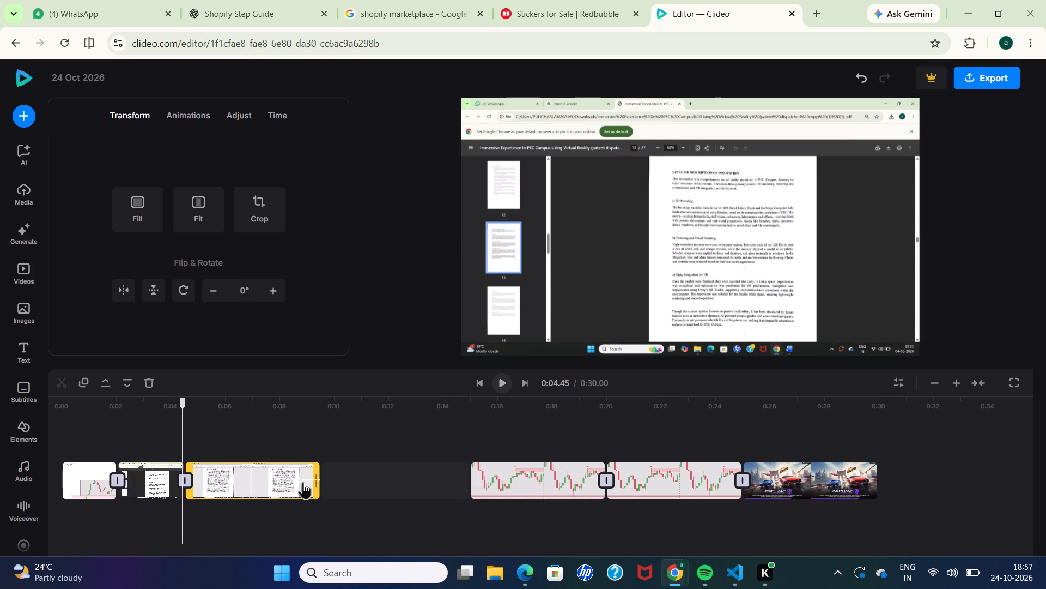
{"action": "left_click_drag", "start_coordinate": [303, 482], "coordinate": [302, 482]}
{"action": "left_click_drag", "start_coordinate": [317, 482], "coordinate": [177, 491]}
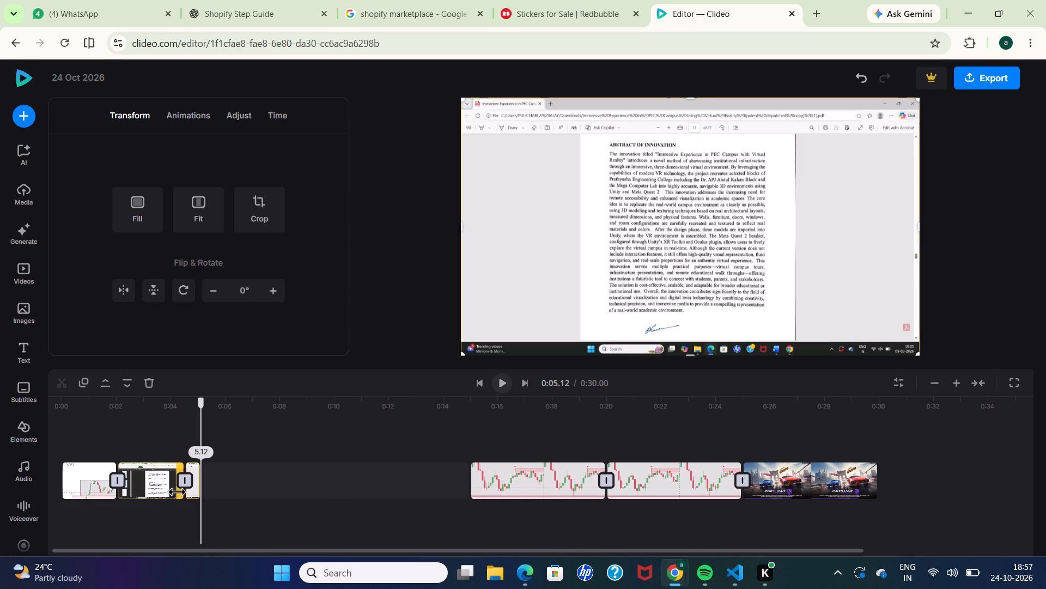
{"action": "left_click_drag", "start_coordinate": [177, 491], "coordinate": [234, 496]}
Move the first candlestick chart clip earlier on the timeline to start at about 6.8 seconds, and deselect it.
{"action": "left_click_drag", "start_coordinate": [507, 475], "coordinate": [317, 477]}
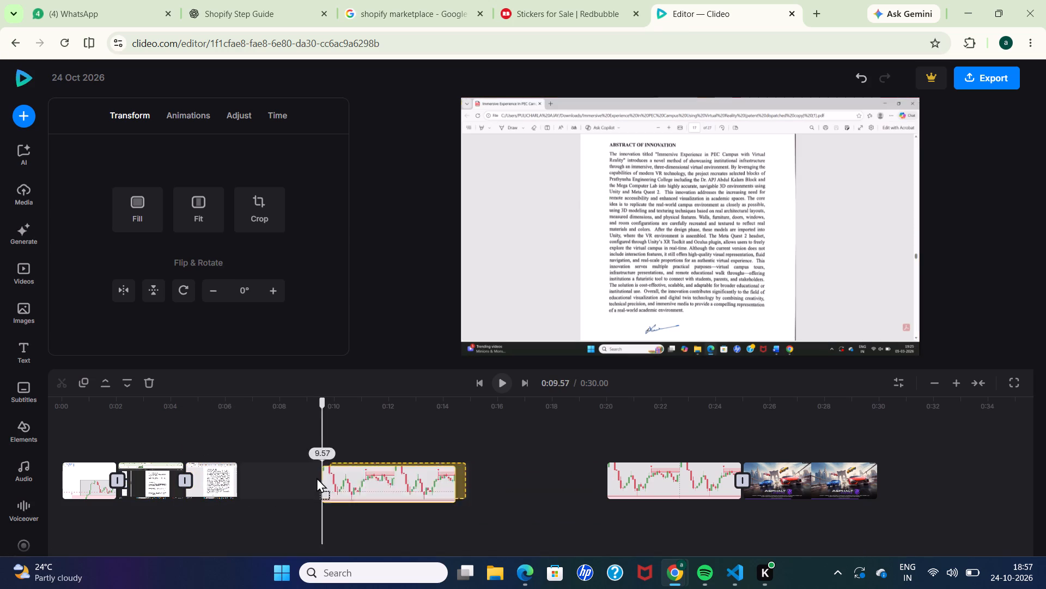
{"action": "left_click_drag", "start_coordinate": [317, 477], "coordinate": [284, 477]}
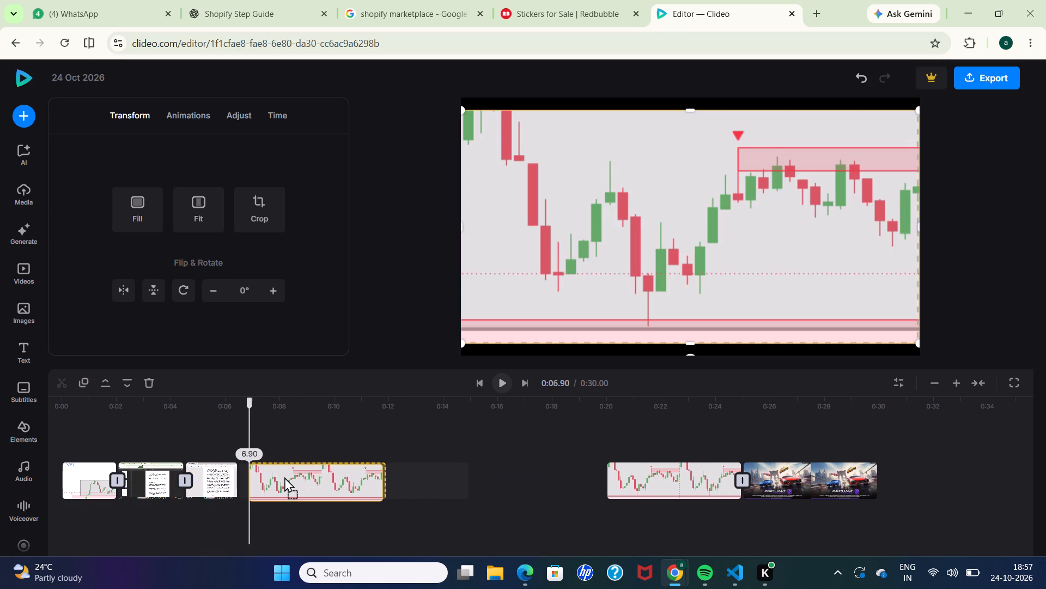
{"action": "left_click_drag", "start_coordinate": [284, 477], "coordinate": [282, 477]}
{"action": "left_click", "coordinate": [423, 473]}
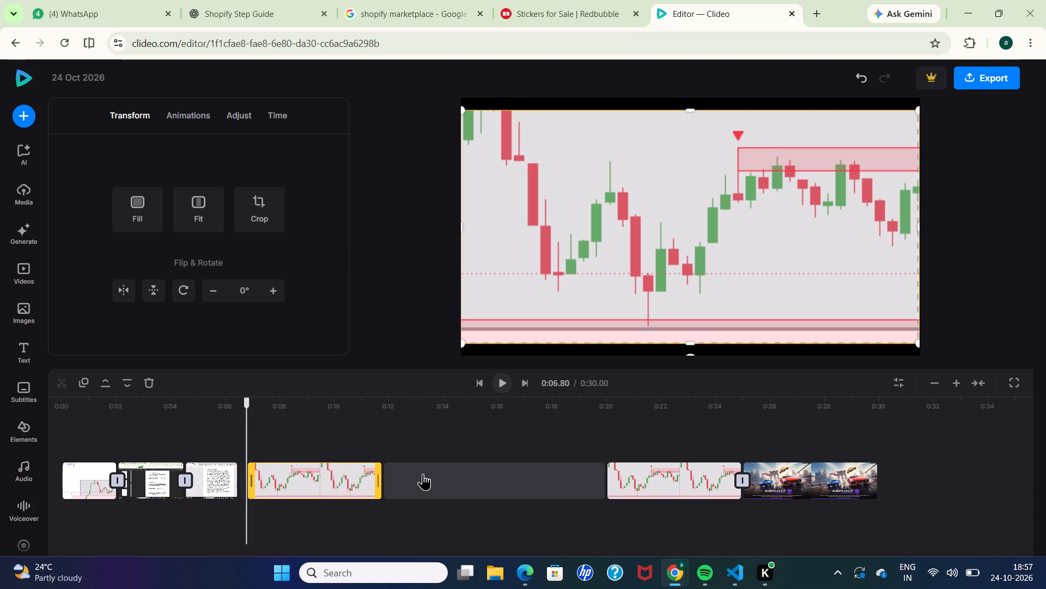
{"action": "left_click", "coordinate": [417, 453]}
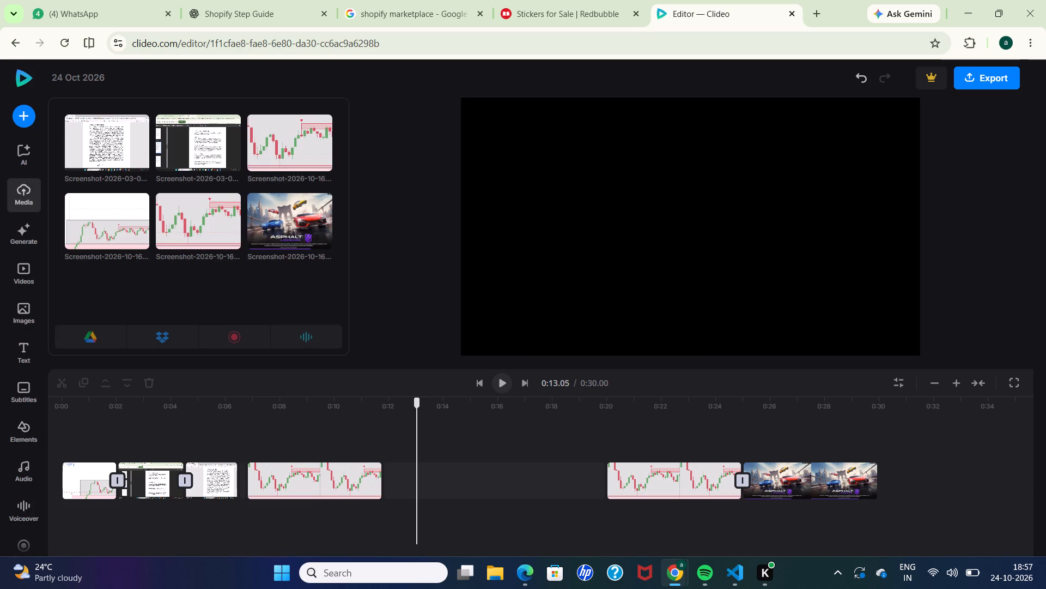
Play the rearranged timeline from the beginning to review it.
{"action": "left_click", "coordinate": [71, 443]}
{"action": "left_click", "coordinate": [498, 381]}
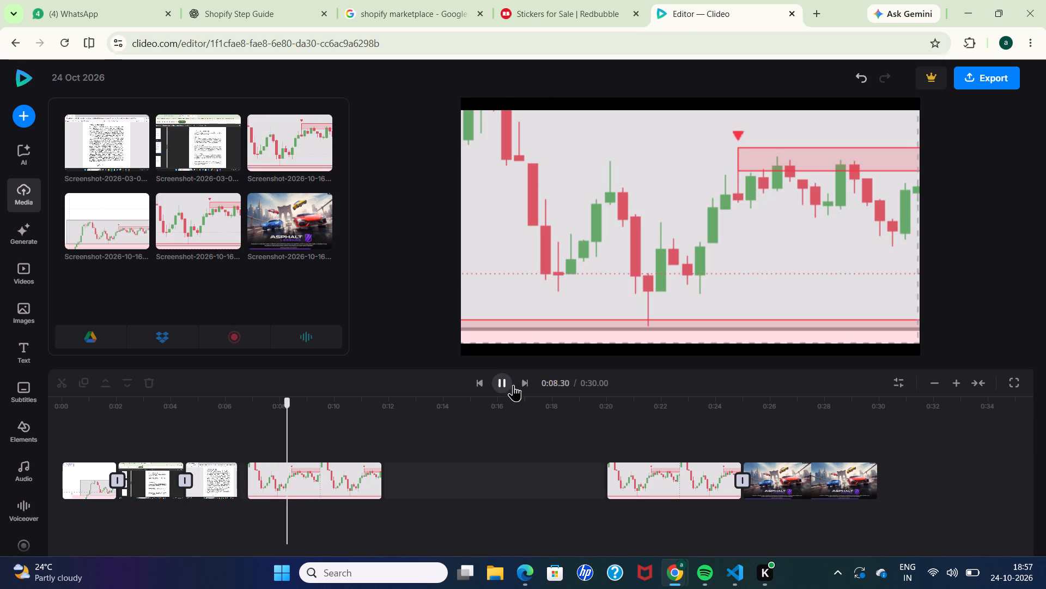
Search the audio library's music for "telugu".
{"action": "left_click", "coordinate": [30, 472]}
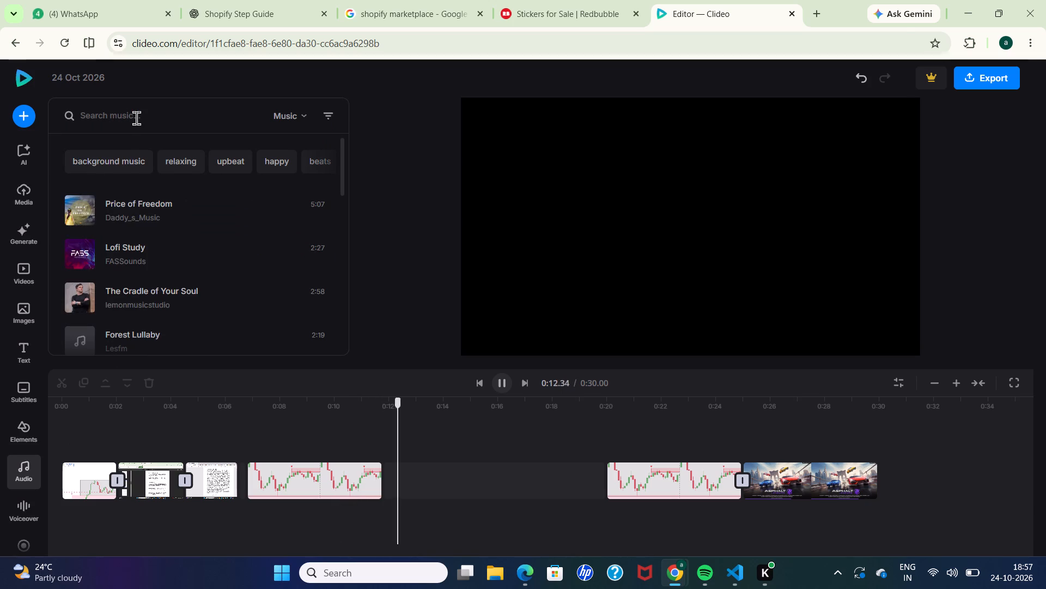
{"action": "left_click", "coordinate": [145, 115]}
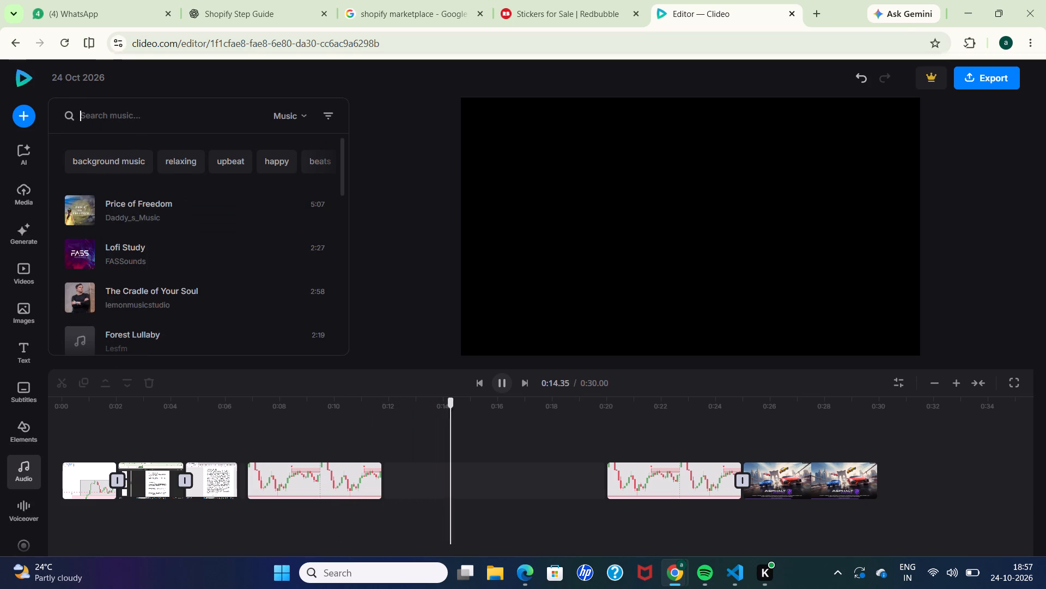
{"action": "type", "text": "telugu"}
{"action": "key", "text": "space"}
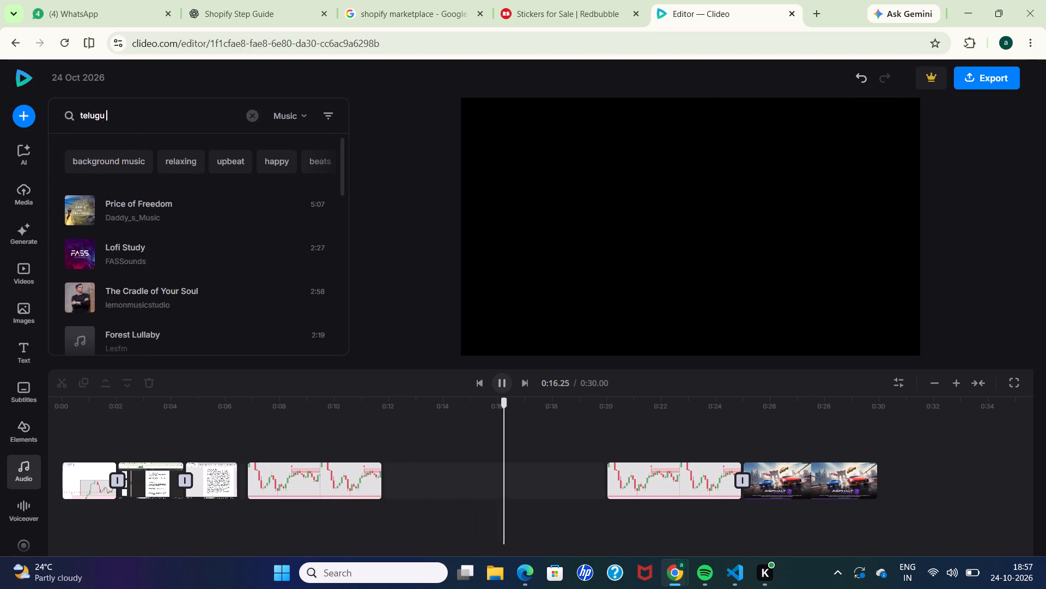
{"action": "key", "text": "Return"}
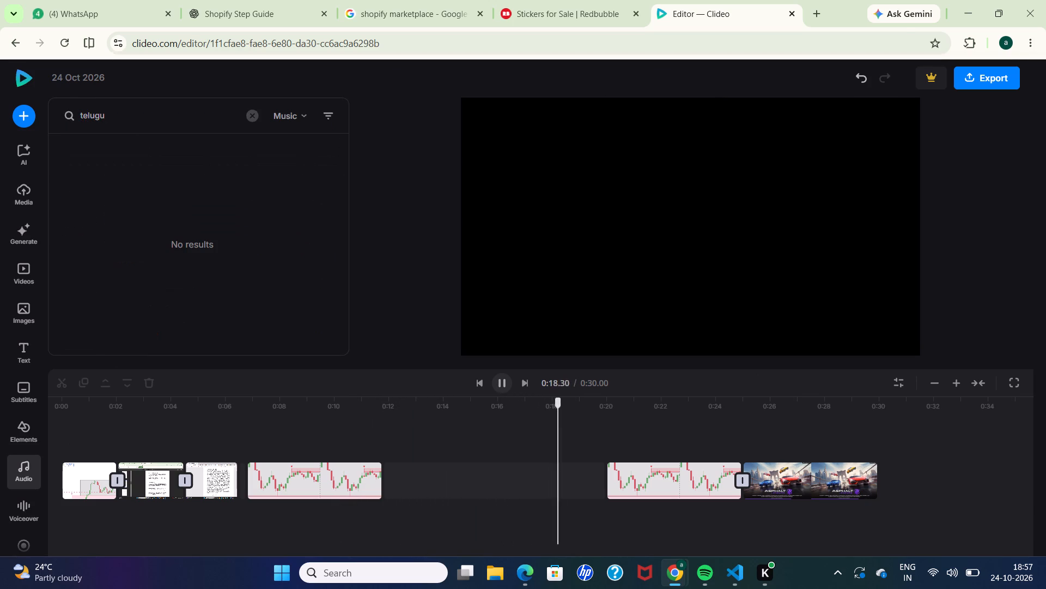
Clear the music search and search for "og" instead.
{"action": "left_click", "coordinate": [250, 120]}
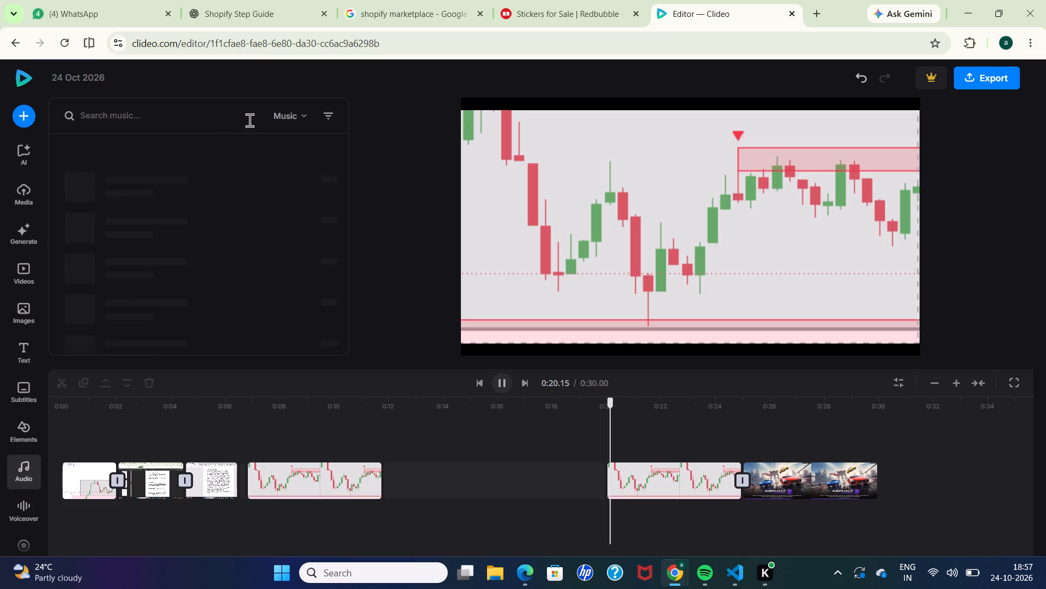
{"action": "type", "text": "og"}
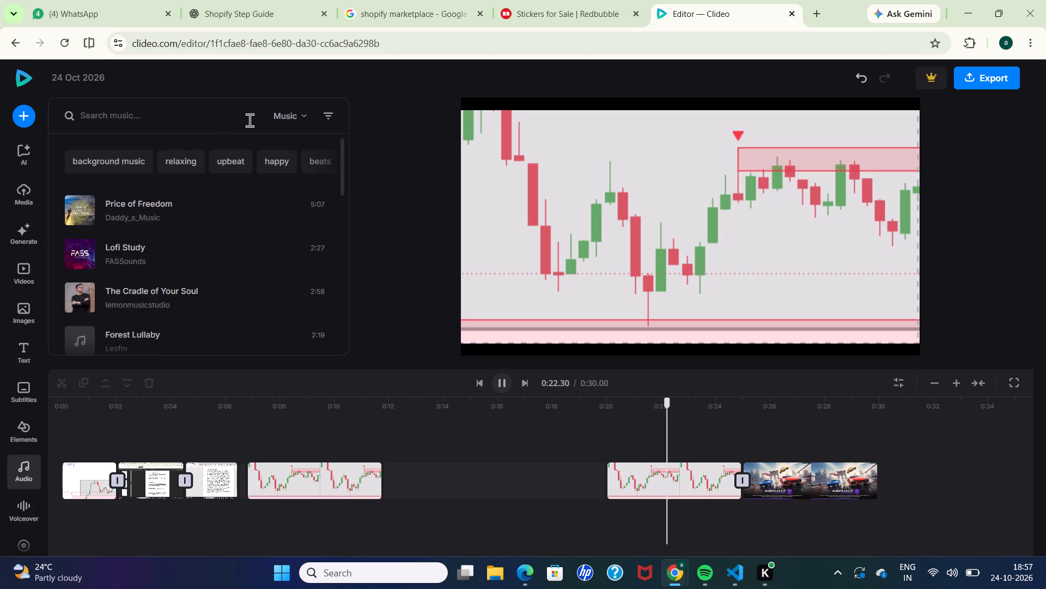
{"action": "key", "text": "Return"}
{"action": "left_click", "coordinate": [250, 120]}
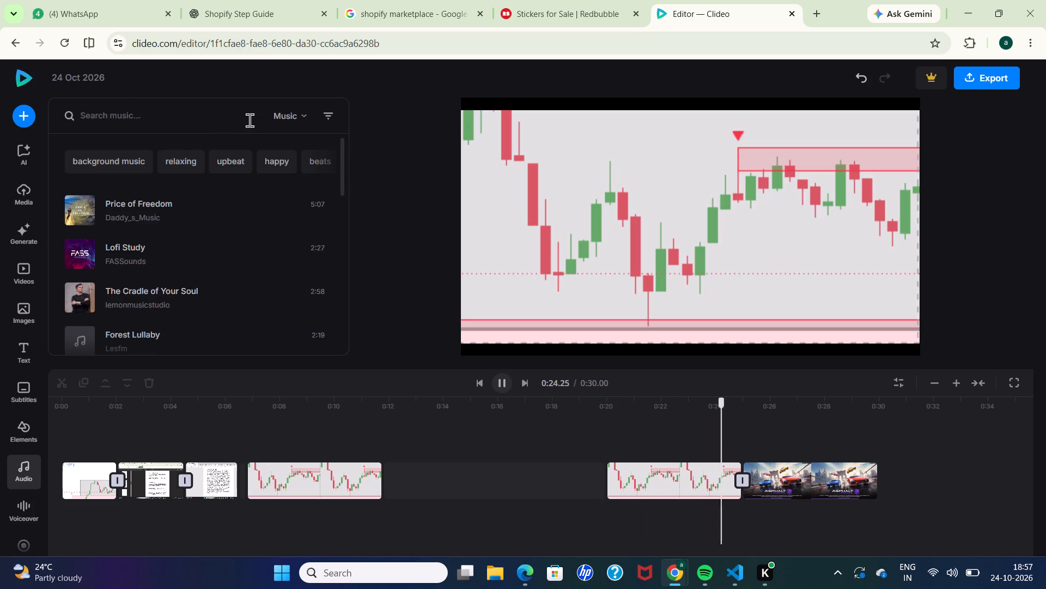
{"action": "type", "text": "og"}
{"action": "key", "text": "Return"}
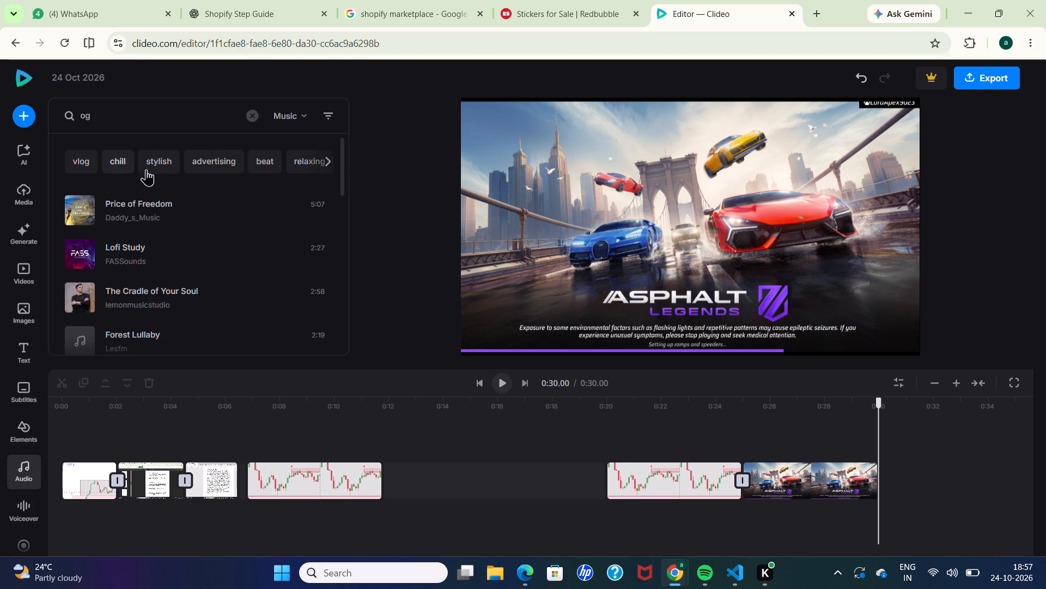
Switch to the suggested "beat" music category and browse its tracks.
{"action": "left_click", "coordinate": [258, 160]}
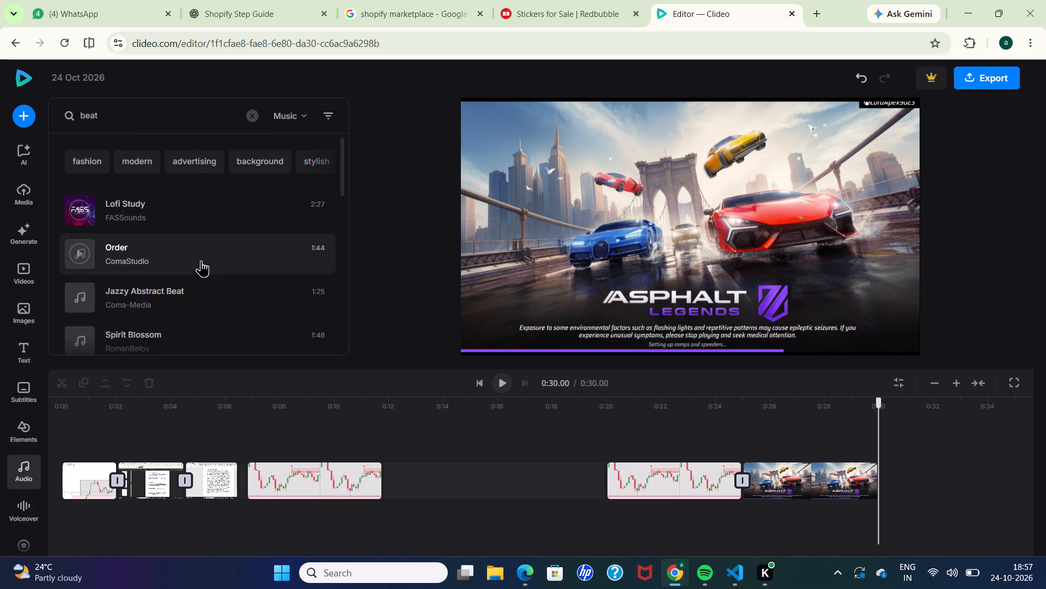
{"action": "scroll", "coordinate": [169, 271], "scroll_direction": "down", "scroll_amount": 1}
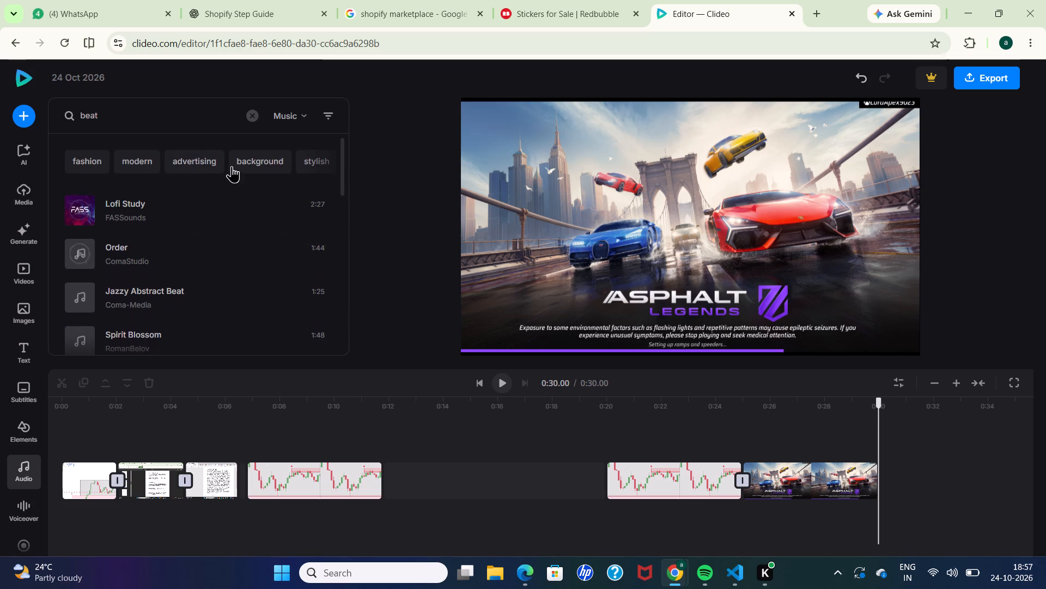
Clear the "beat" search and search the music library for "starboy".
{"action": "left_click", "coordinate": [250, 112]}
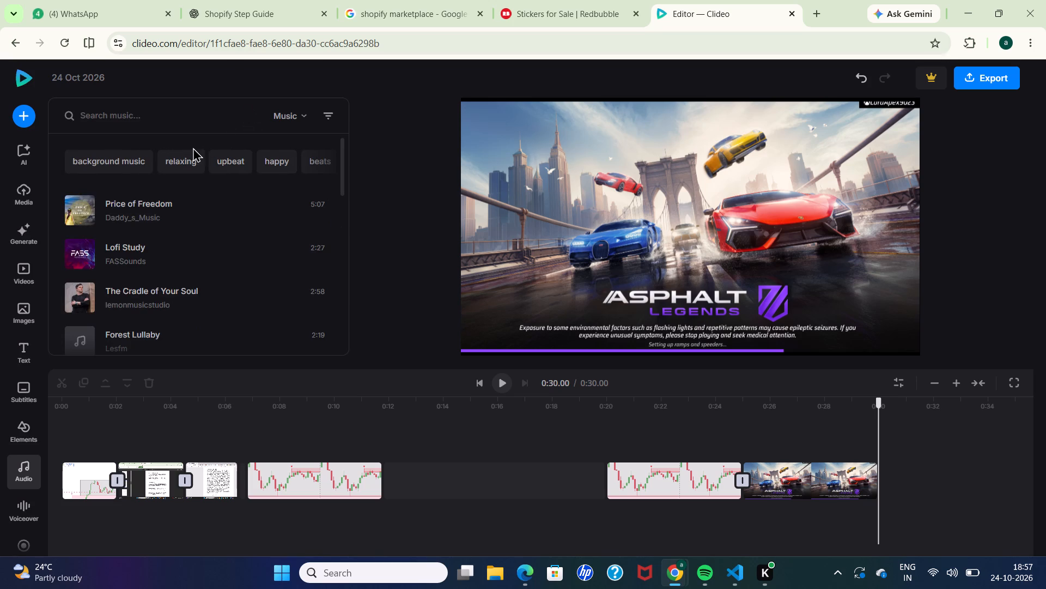
{"action": "left_click", "coordinate": [172, 110]}
{"action": "key", "text": "s"}
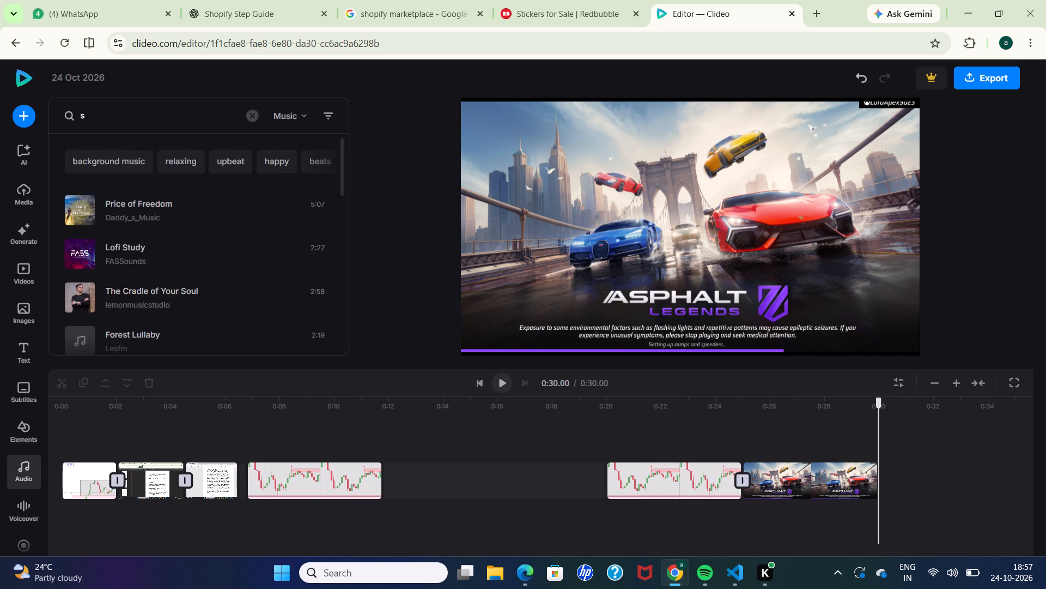
{"action": "type", "text": "tar"}
{"action": "type", "text": "boy"}
{"action": "key", "text": "Return"}
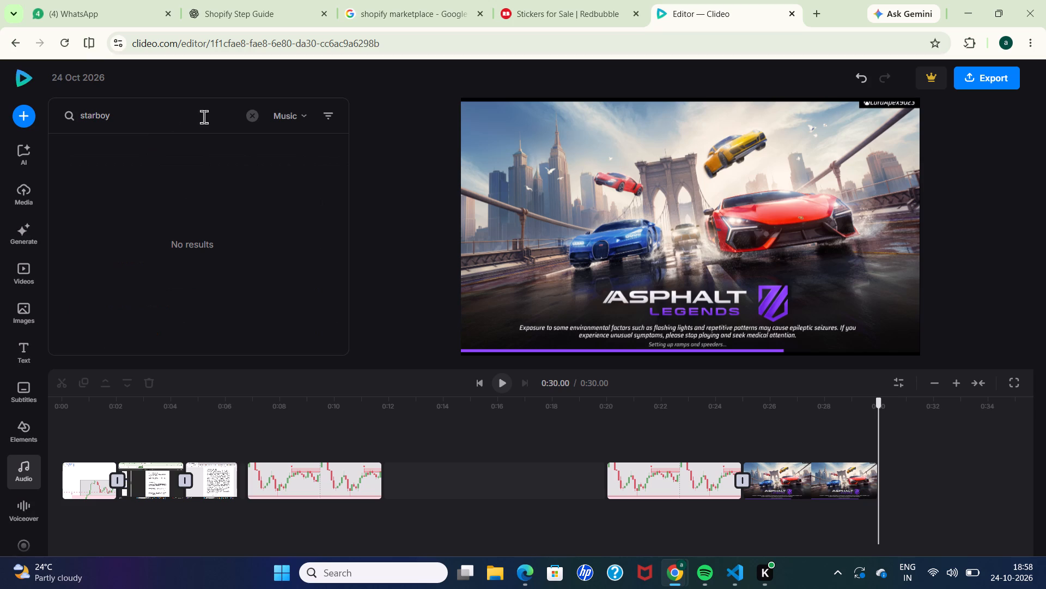
Clear the search, preview the tracks "Price of Freedom" and "Lofi Study", and browse the rest of the music list.
{"action": "left_click", "coordinate": [250, 119]}
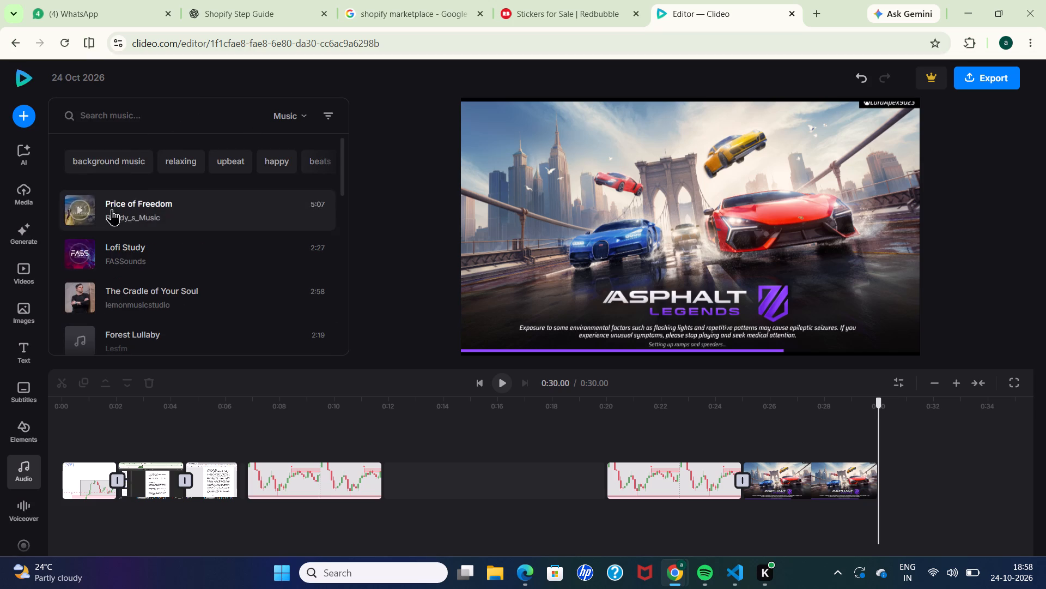
{"action": "left_click", "coordinate": [26, 470]}
{"action": "left_click", "coordinate": [306, 110]}
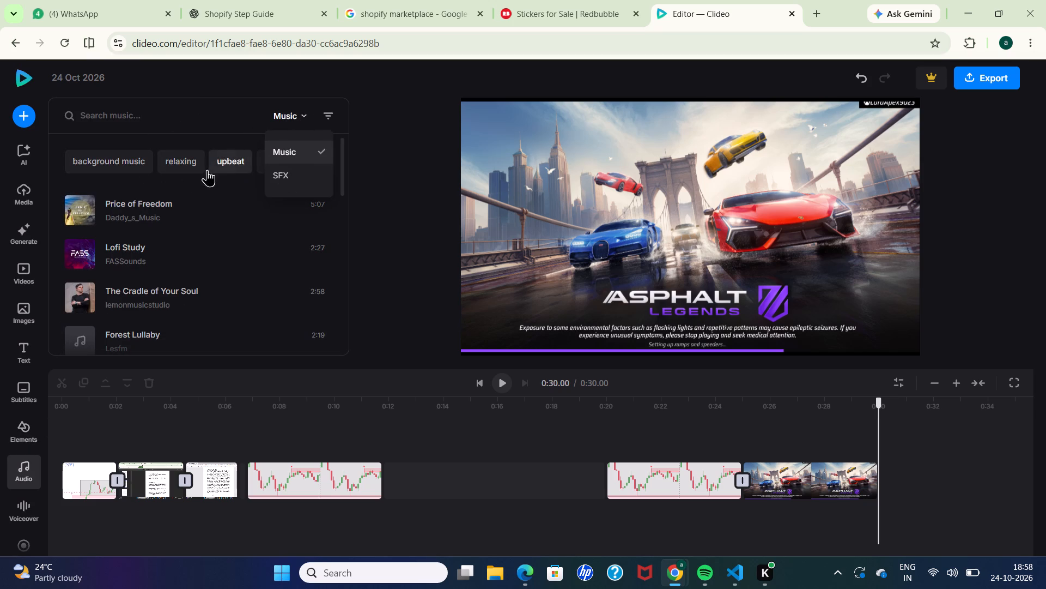
{"action": "left_click", "coordinate": [78, 208]}
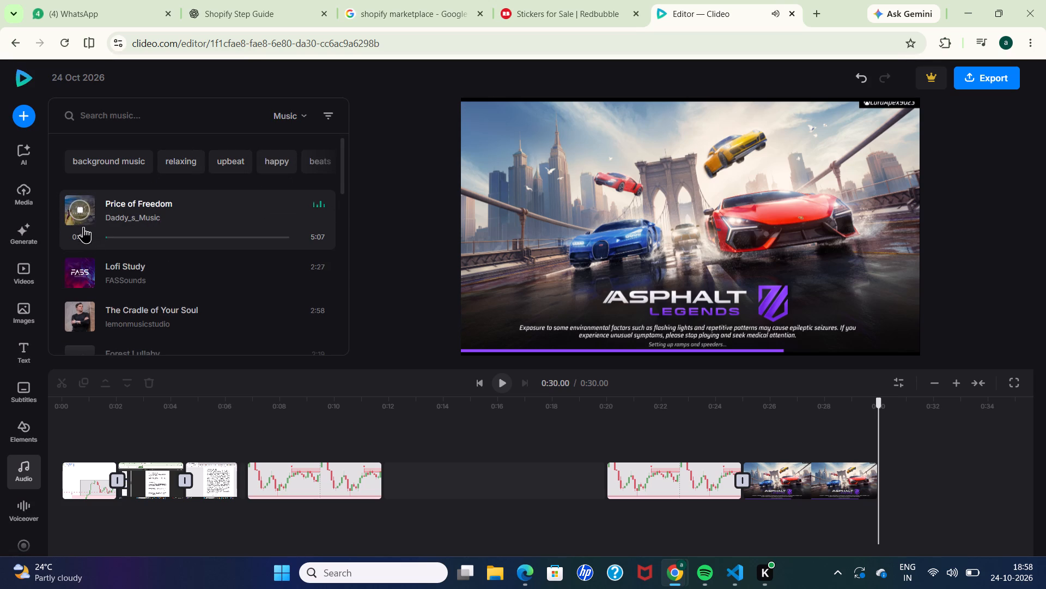
{"action": "left_click", "coordinate": [81, 209]}
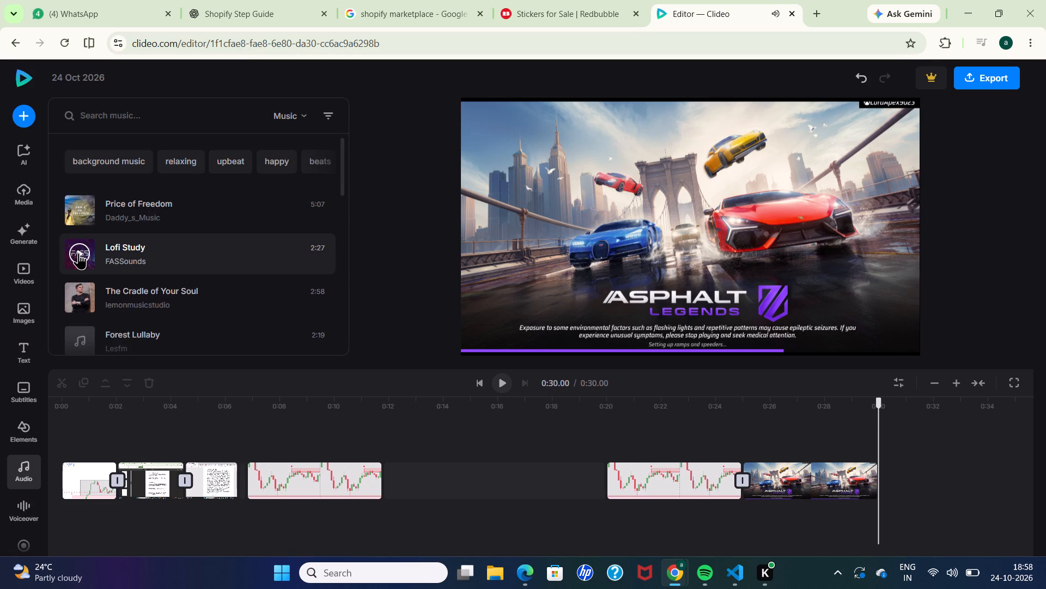
{"action": "left_click", "coordinate": [80, 254]}
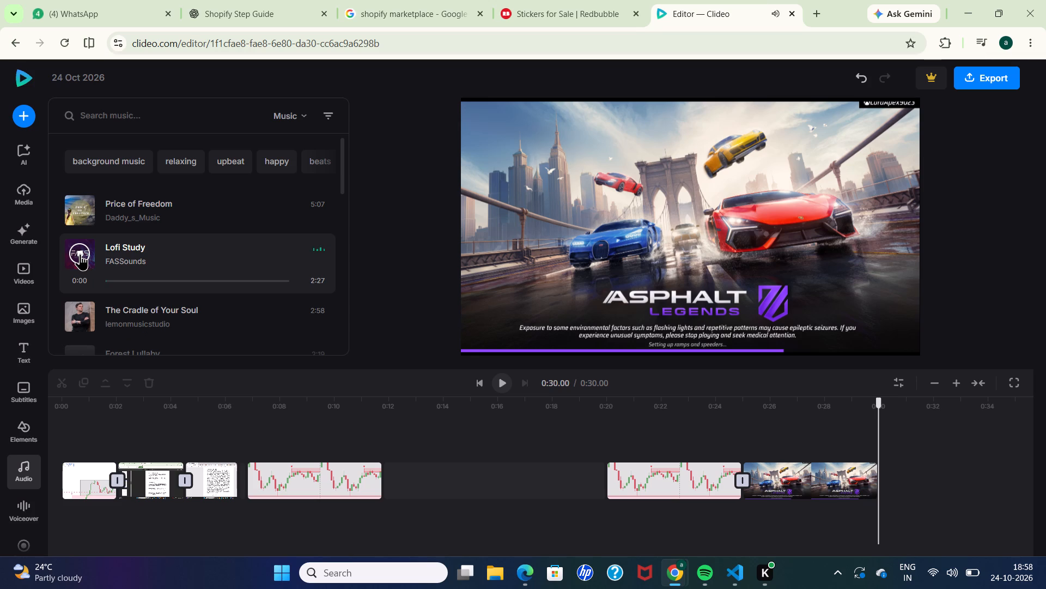
{"action": "left_click", "coordinate": [80, 254]}
{"action": "scroll", "coordinate": [297, 373], "scroll_direction": "down", "scroll_amount": 1}
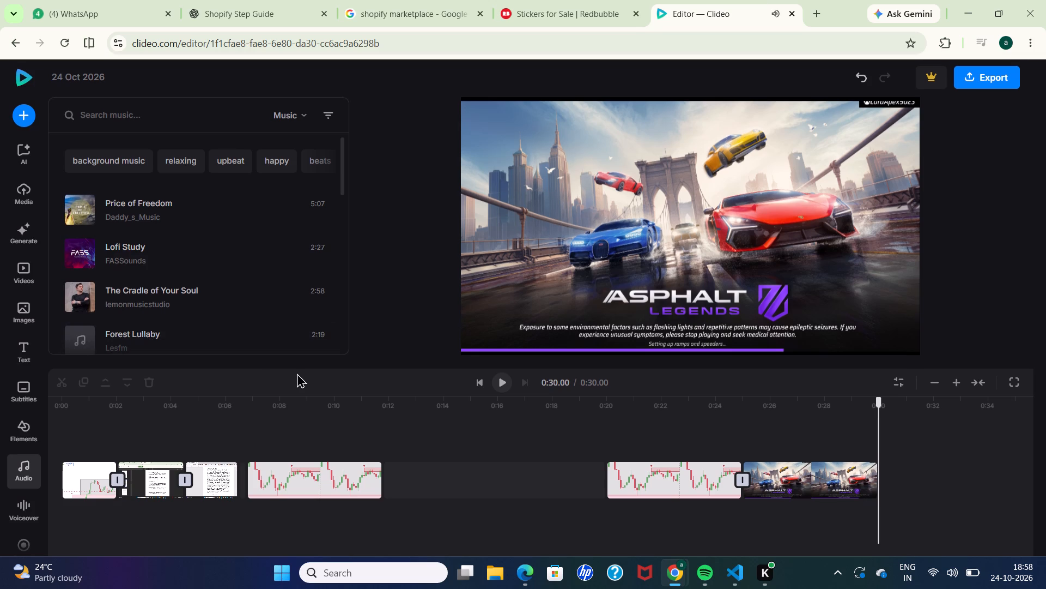
{"action": "scroll", "coordinate": [297, 373], "scroll_direction": "down", "scroll_amount": 1}
{"action": "scroll", "coordinate": [228, 259], "scroll_direction": "down", "scroll_amount": 4}
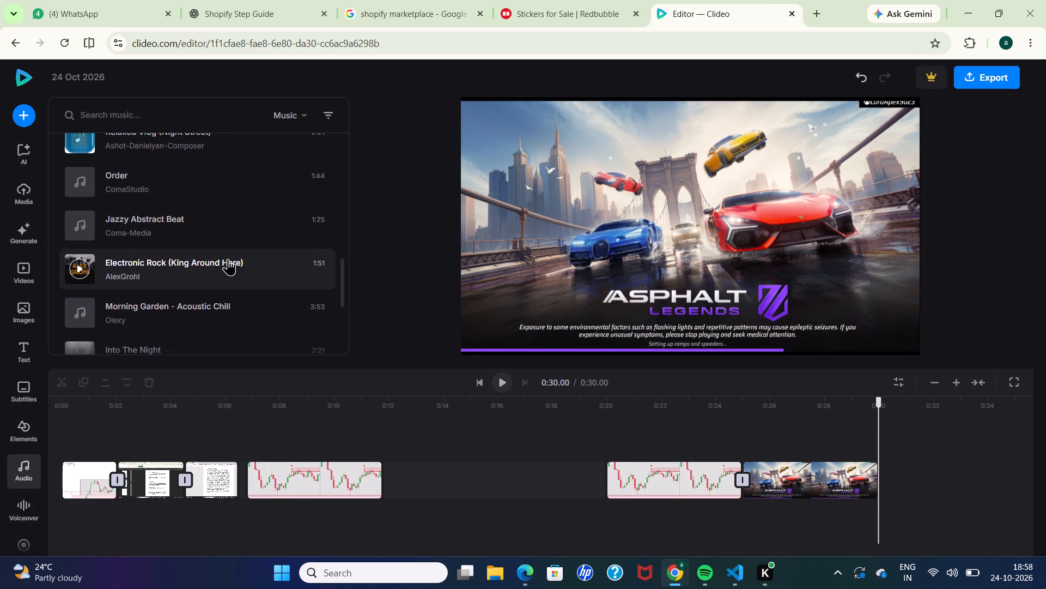
{"action": "scroll", "coordinate": [228, 259], "scroll_direction": "up", "scroll_amount": 6}
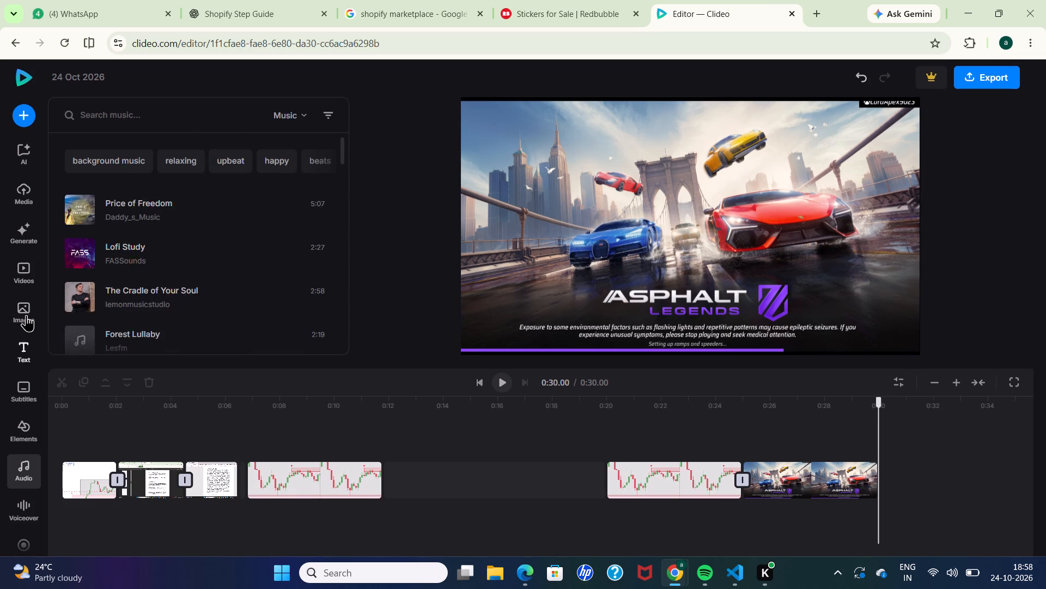
Add a Hand Write text element and move it to 0:00 on the timeline, above the first clips.
{"action": "left_click", "coordinate": [27, 313]}
{"action": "left_click", "coordinate": [27, 353]}
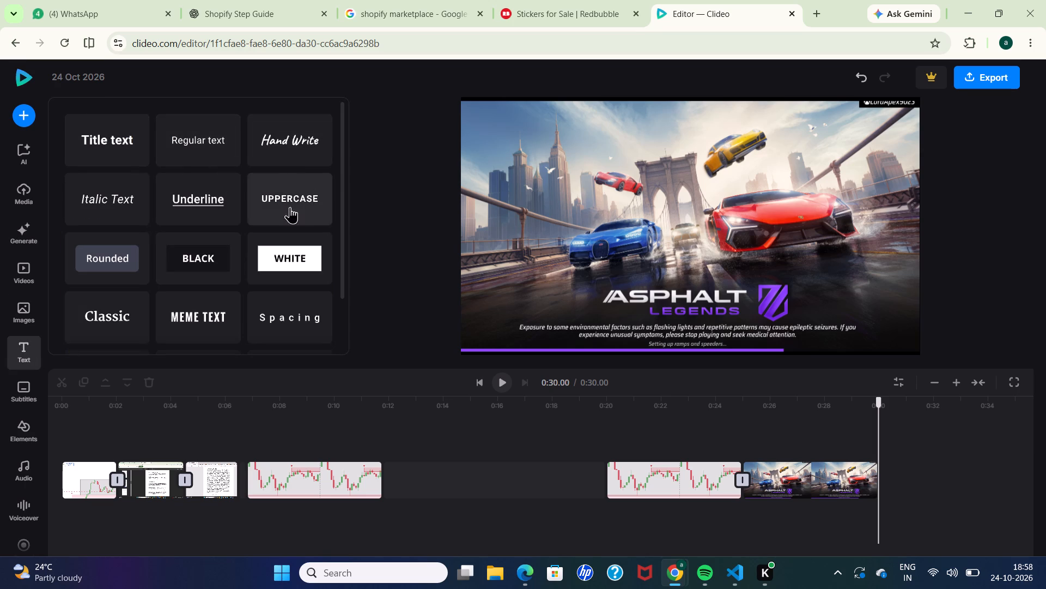
{"action": "left_click", "coordinate": [293, 146]}
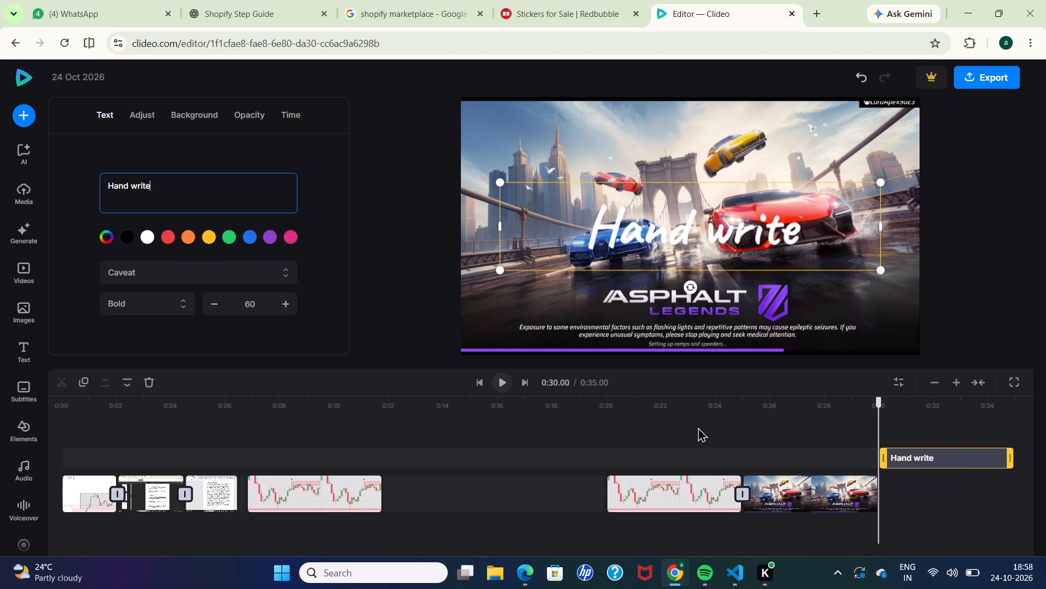
{"action": "left_click_drag", "start_coordinate": [913, 461], "coordinate": [583, 477]}
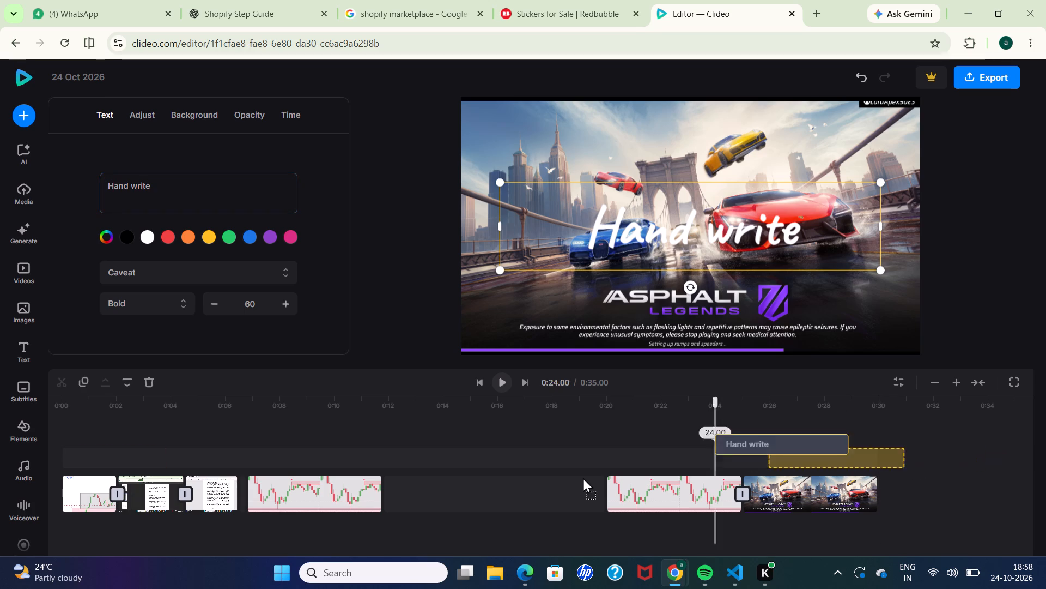
{"action": "left_click_drag", "start_coordinate": [583, 477], "coordinate": [112, 455]}
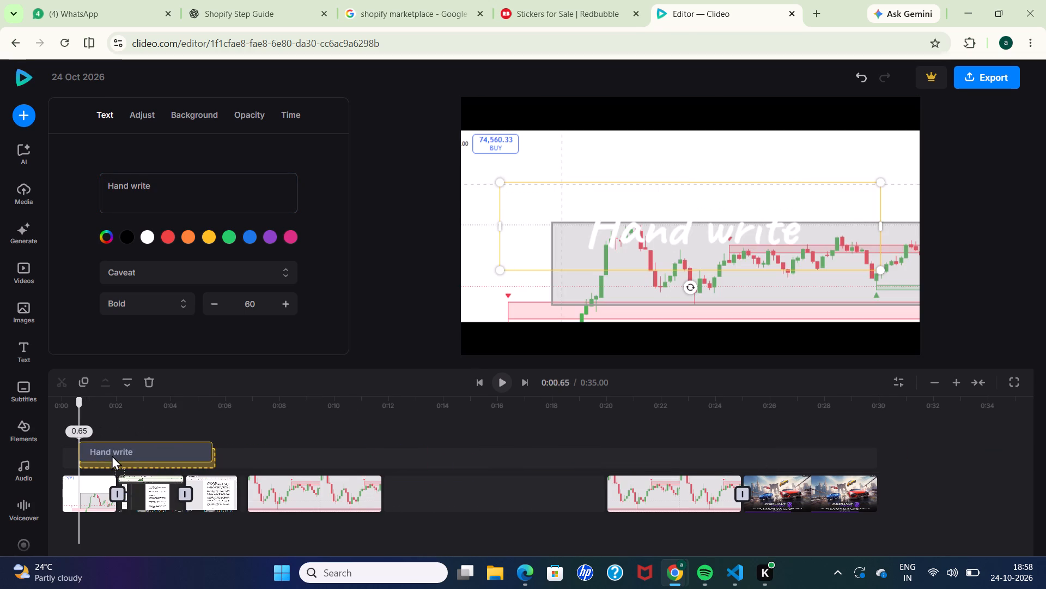
{"action": "left_click_drag", "start_coordinate": [112, 455], "coordinate": [92, 455]}
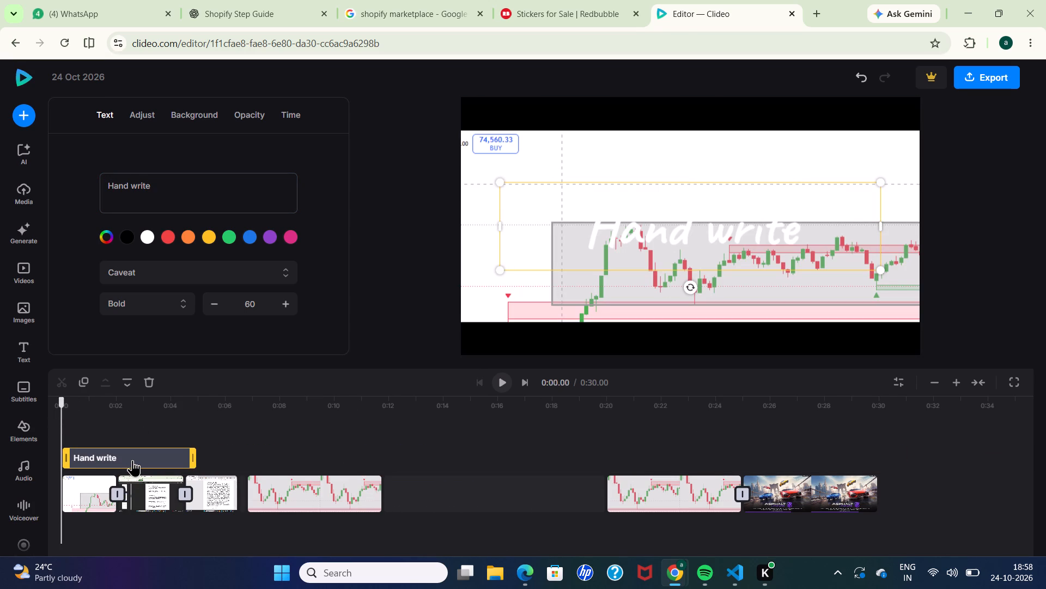
{"action": "left_click", "coordinate": [132, 460]}
{"action": "left_click", "coordinate": [804, 220]}
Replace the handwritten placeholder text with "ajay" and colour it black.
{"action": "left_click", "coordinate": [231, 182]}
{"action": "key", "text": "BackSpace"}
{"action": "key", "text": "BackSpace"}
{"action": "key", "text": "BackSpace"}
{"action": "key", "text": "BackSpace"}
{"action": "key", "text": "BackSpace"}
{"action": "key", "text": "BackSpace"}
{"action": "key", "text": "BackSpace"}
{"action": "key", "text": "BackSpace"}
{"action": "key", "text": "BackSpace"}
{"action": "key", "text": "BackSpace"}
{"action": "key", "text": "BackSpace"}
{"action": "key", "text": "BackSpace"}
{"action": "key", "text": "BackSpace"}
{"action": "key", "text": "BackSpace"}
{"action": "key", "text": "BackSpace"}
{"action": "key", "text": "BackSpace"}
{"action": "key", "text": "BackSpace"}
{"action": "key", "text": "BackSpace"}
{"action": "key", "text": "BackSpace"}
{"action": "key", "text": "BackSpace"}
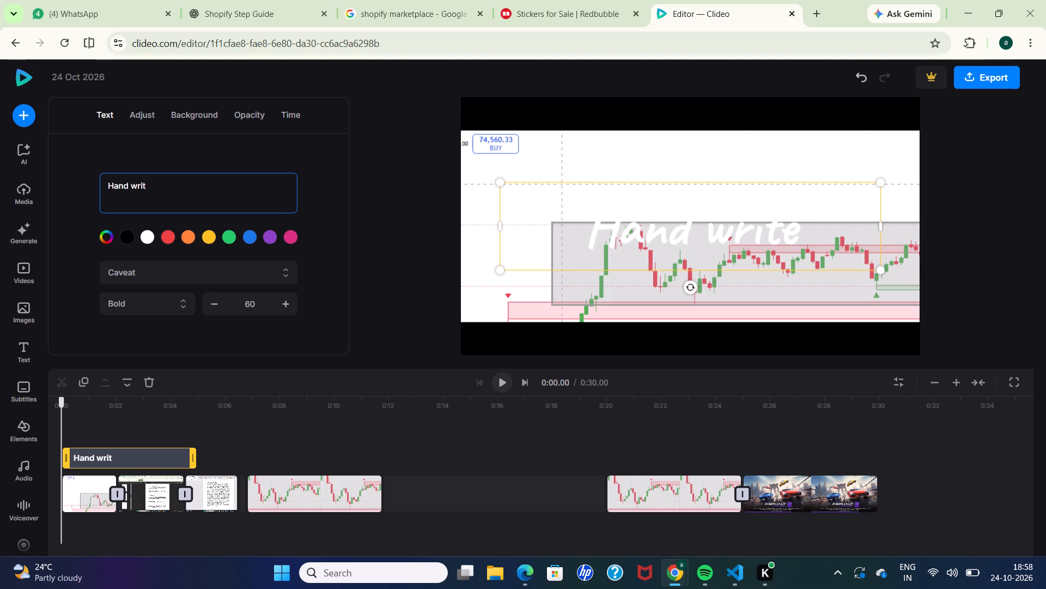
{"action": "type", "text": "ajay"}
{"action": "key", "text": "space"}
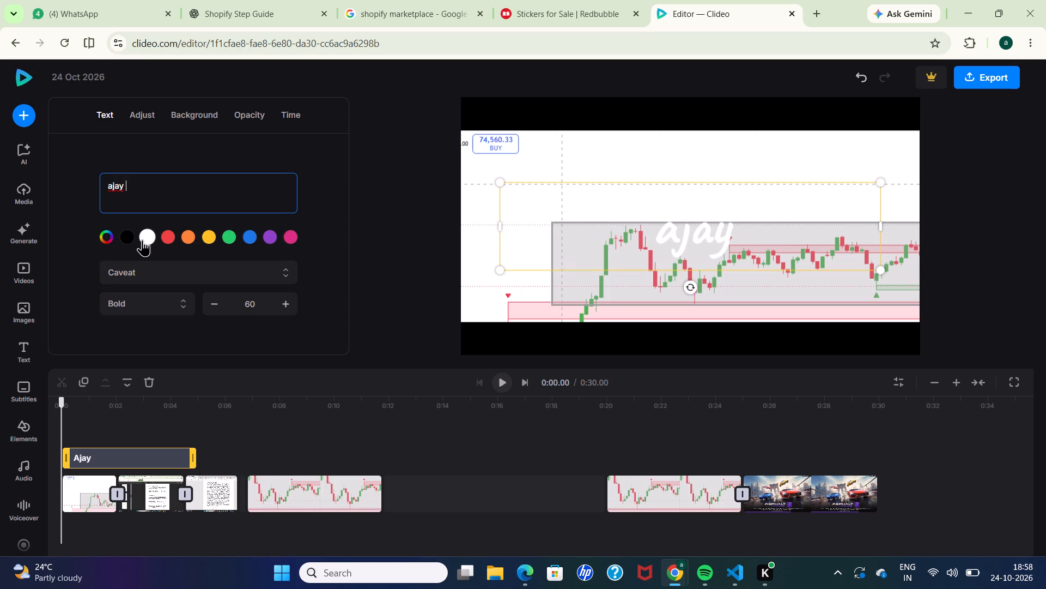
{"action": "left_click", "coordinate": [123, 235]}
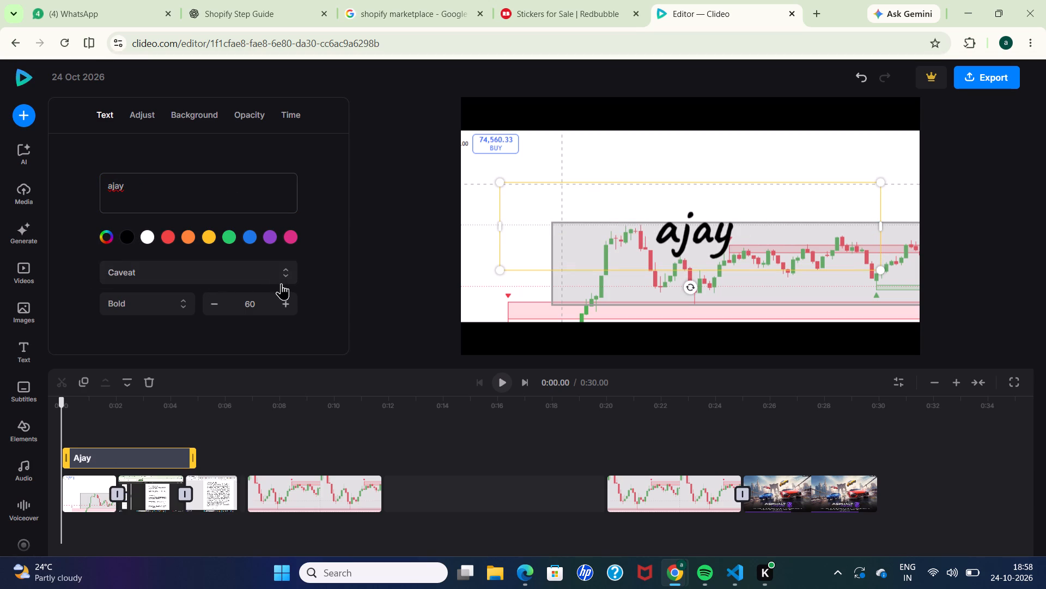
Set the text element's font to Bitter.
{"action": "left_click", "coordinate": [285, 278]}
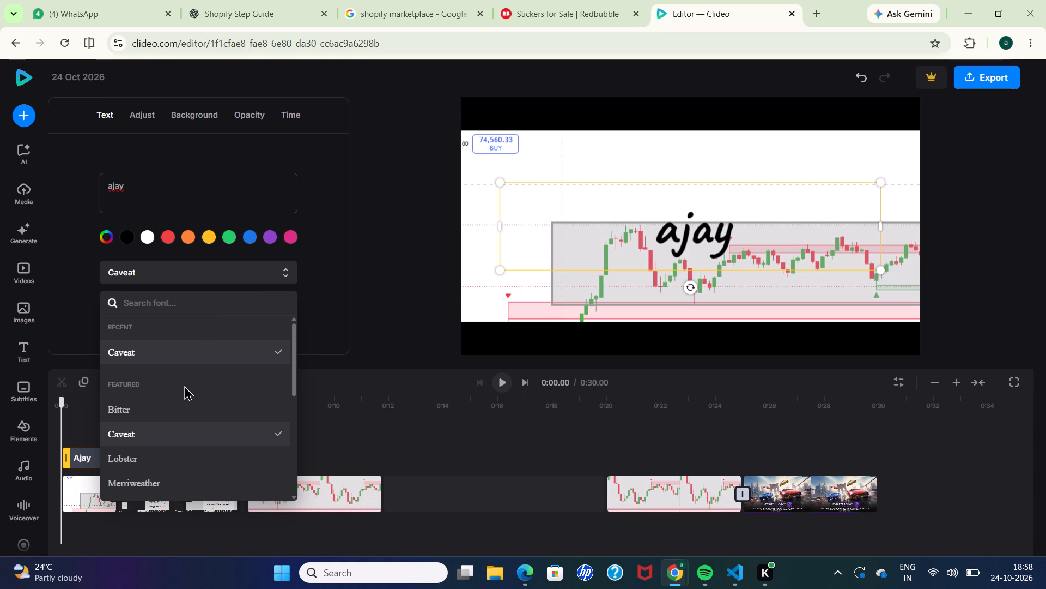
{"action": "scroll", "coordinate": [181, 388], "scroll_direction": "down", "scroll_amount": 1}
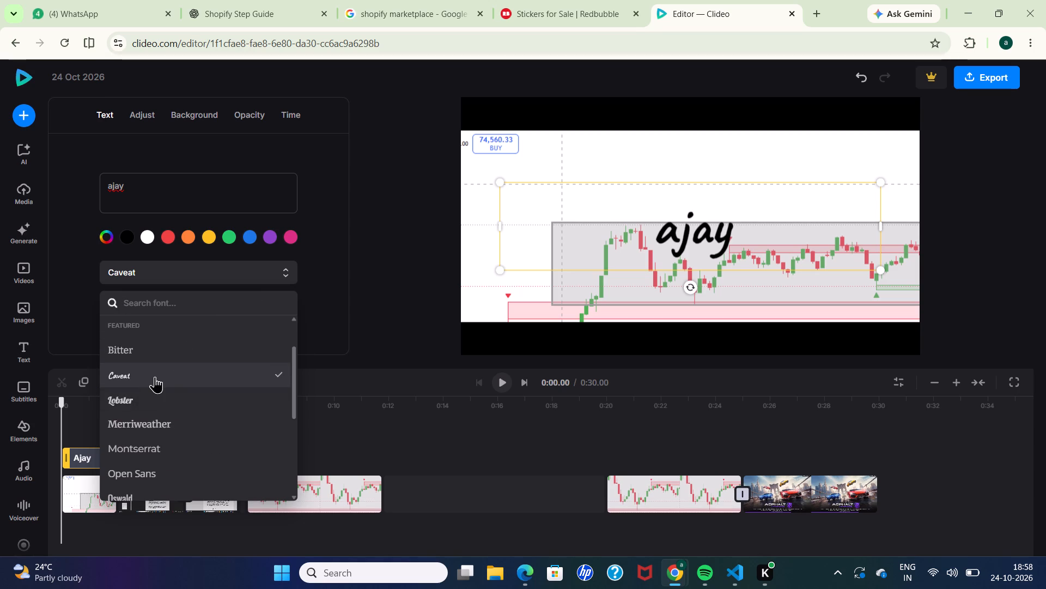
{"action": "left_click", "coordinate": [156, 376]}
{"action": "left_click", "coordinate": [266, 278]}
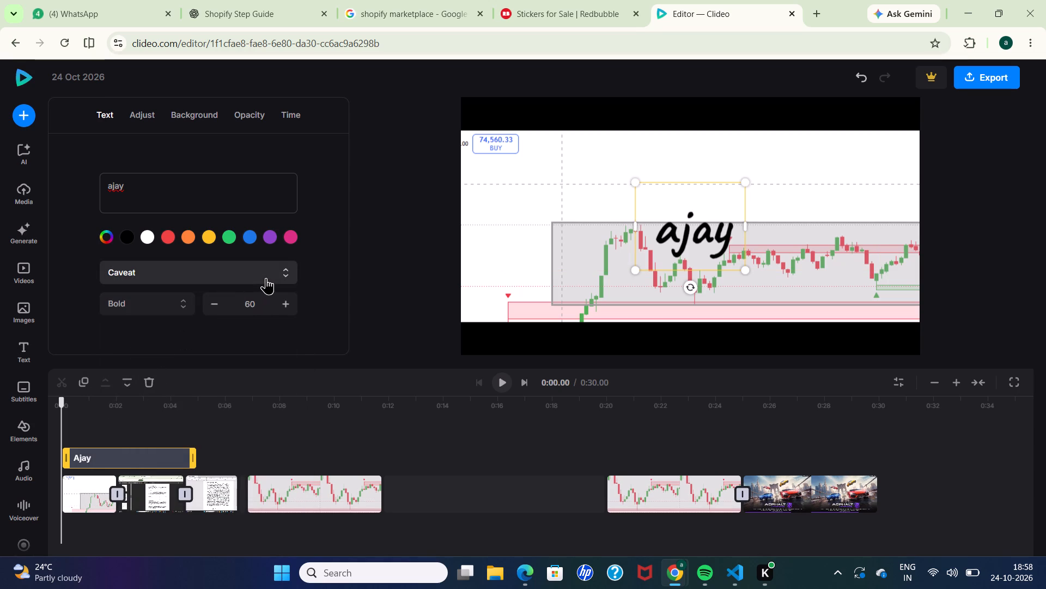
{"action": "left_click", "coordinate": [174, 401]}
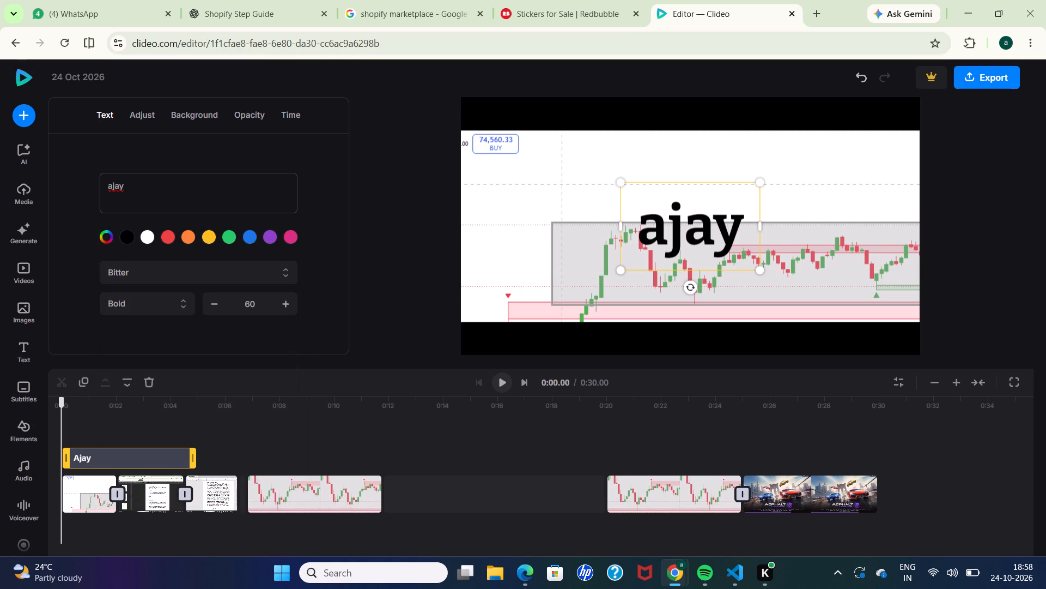
Set the text element's font to Playfair Display.
{"action": "left_click", "coordinate": [253, 272]}
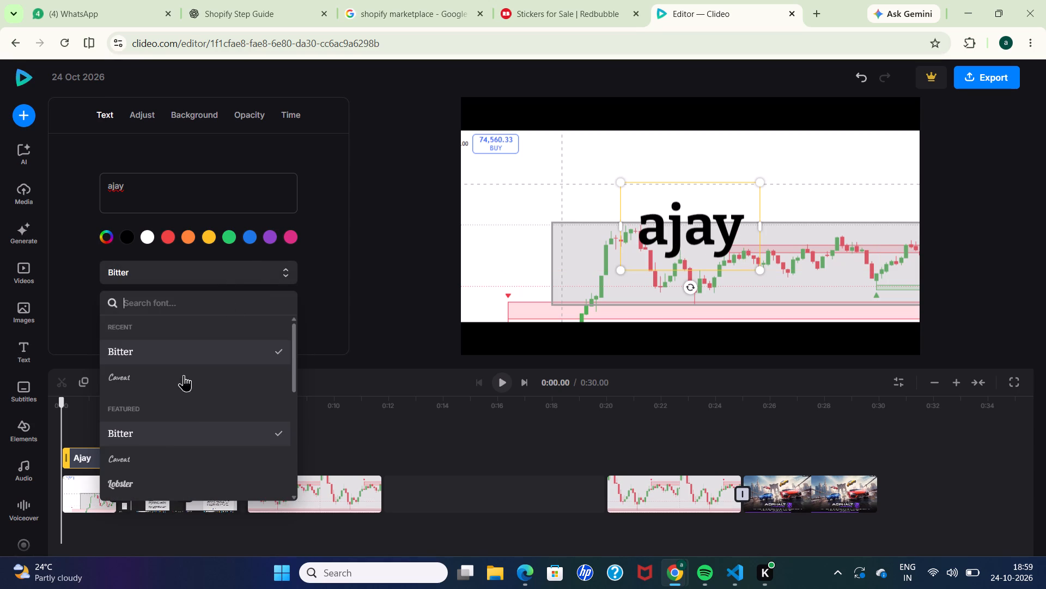
{"action": "scroll", "coordinate": [191, 416], "scroll_direction": "down", "scroll_amount": 3}
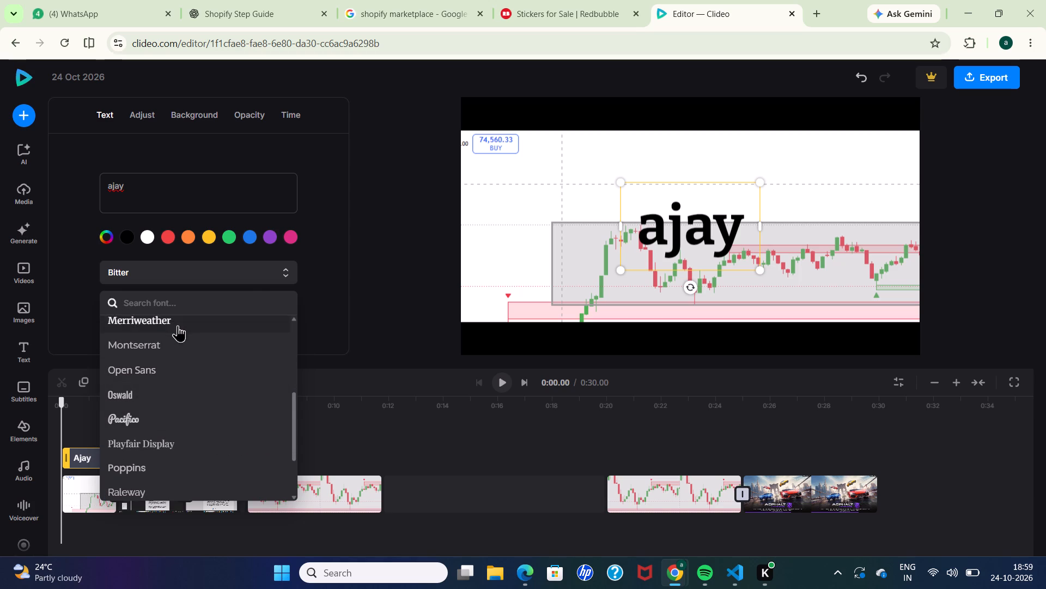
{"action": "scroll", "coordinate": [159, 418], "scroll_direction": "down", "scroll_amount": 2}
{"action": "left_click", "coordinate": [163, 358]}
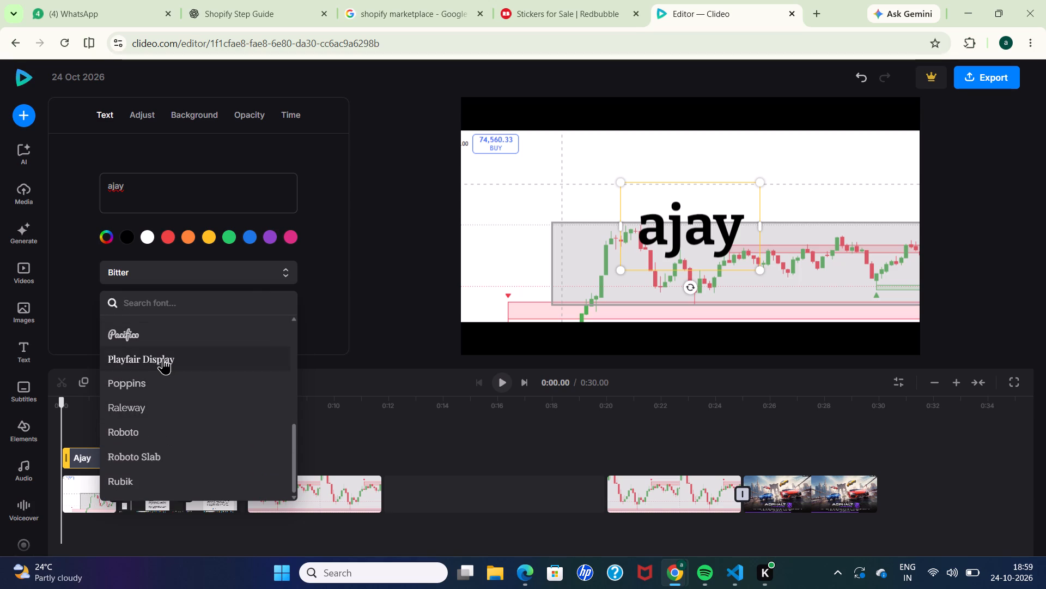
Replace the text element's wording with "lord apex".
{"action": "left_click", "coordinate": [156, 192]}
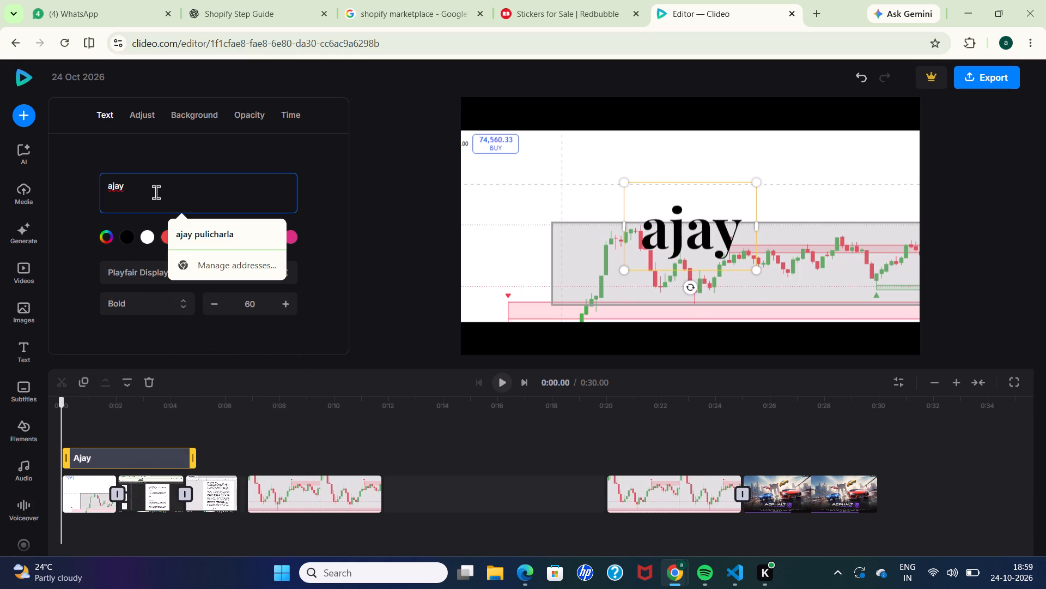
{"action": "key", "text": "BackSpace"}
{"action": "key", "text": "BackSpace"}
{"action": "key", "text": "BackSpace"}
{"action": "key", "text": "BackSpace"}
{"action": "key", "text": "BackSpace"}
{"action": "key", "text": "BackSpace"}
{"action": "key", "text": "BackSpace"}
{"action": "key", "text": "BackSpace"}
{"action": "key", "text": "BackSpace"}
{"action": "key", "text": "BackSpace"}
{"action": "key", "text": "BackSpace"}
{"action": "key", "text": "BackSpace"}
{"action": "key", "text": "BackSpace"}
{"action": "type", "text": "lord"}
{"action": "key", "text": "space"}
{"action": "type", "text": "apex"}
{"action": "key", "text": "space"}
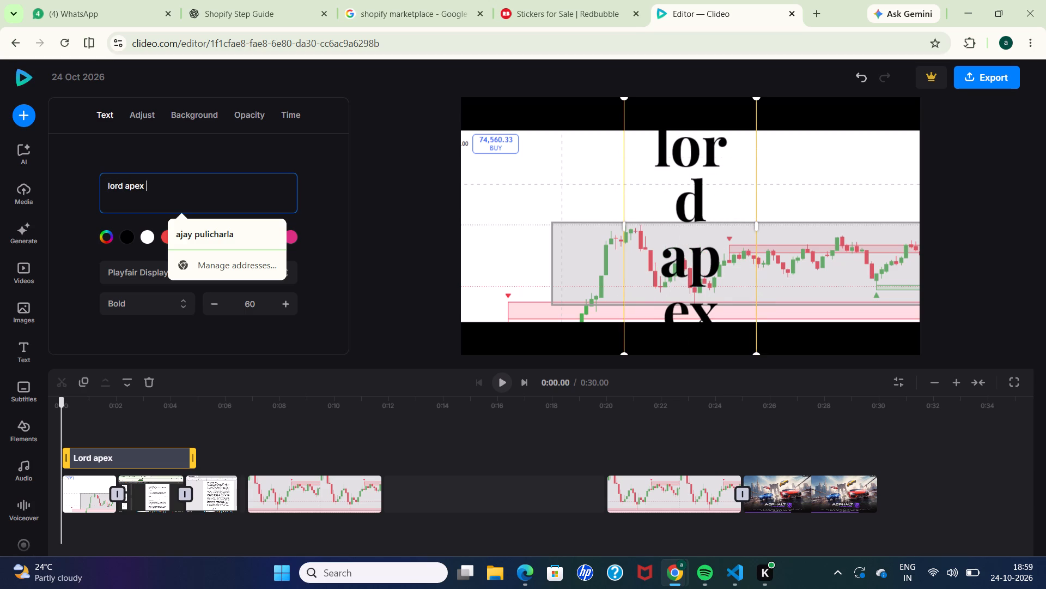
Reduce the "lord apex" text size to 49.
{"action": "triple_click", "coordinate": [211, 305]}
{"action": "triple_click", "coordinate": [211, 305]}
{"action": "triple_click", "coordinate": [211, 305]}
{"action": "double_click", "coordinate": [211, 305]}
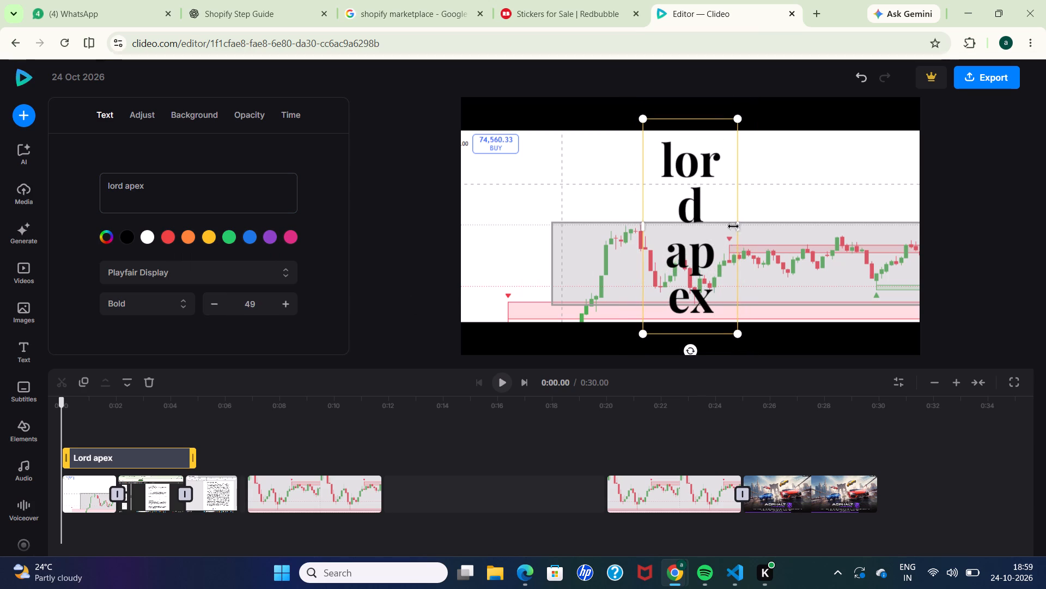
Widen the text box so "lord apex" fits on one line, and place it horizontally centred above the chart's grey area.
{"action": "left_click_drag", "start_coordinate": [739, 226], "coordinate": [877, 224]}
{"action": "left_click_drag", "start_coordinate": [766, 157], "coordinate": [697, 178]}
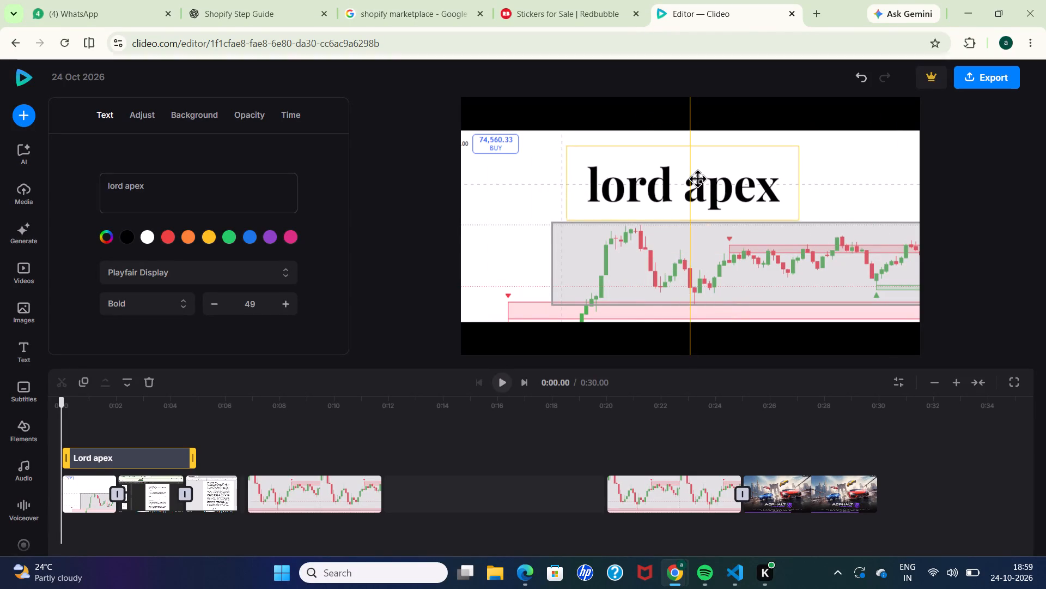
{"action": "left_click_drag", "start_coordinate": [697, 178], "coordinate": [695, 167]}
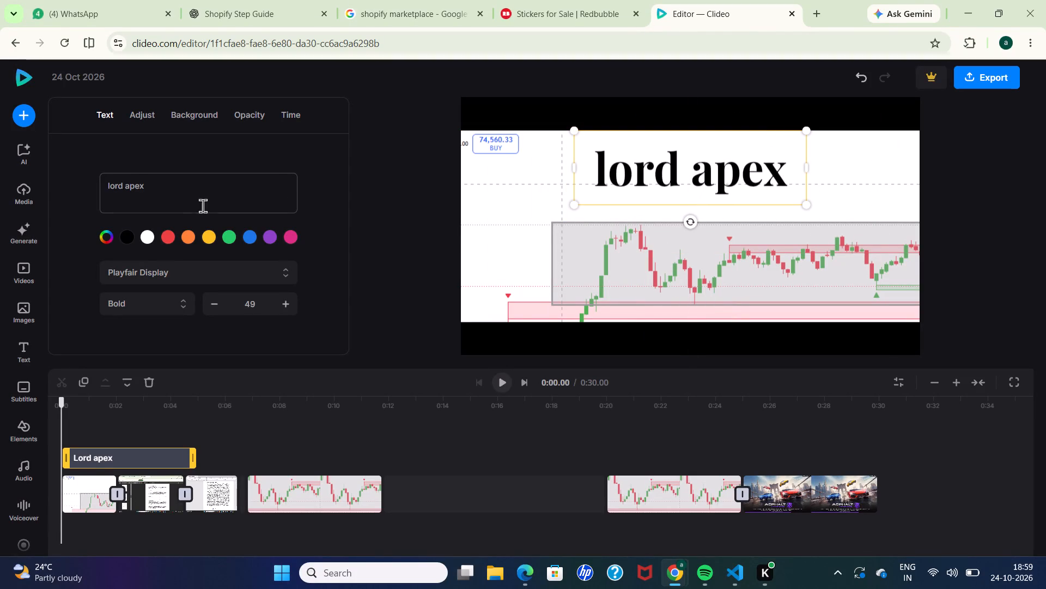
Select the word "apex" in the title text and apply the yellow colour.
{"action": "double_click", "coordinate": [137, 187]}
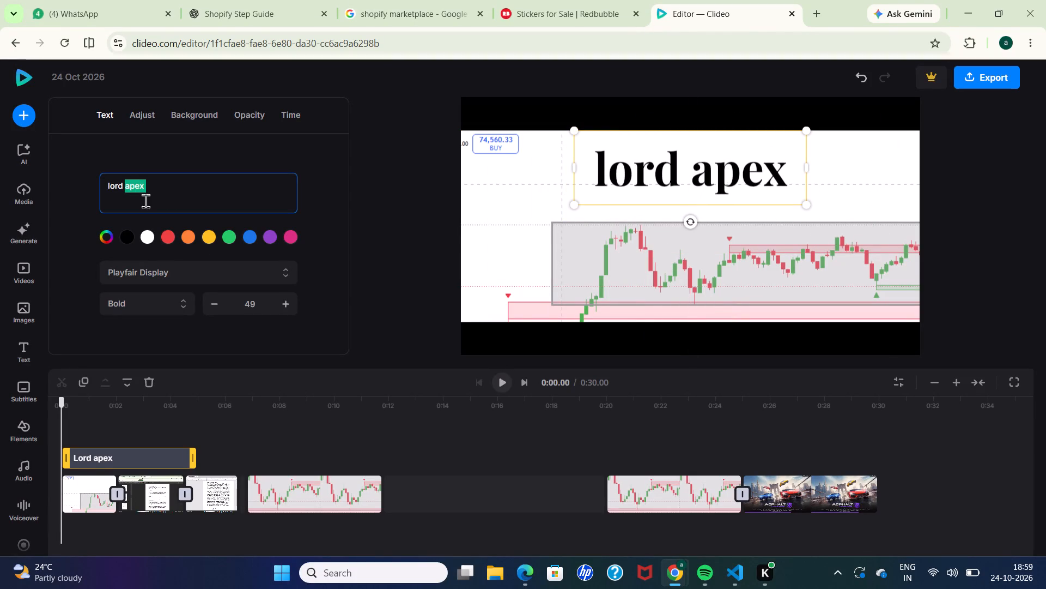
{"action": "left_click", "coordinate": [209, 239]}
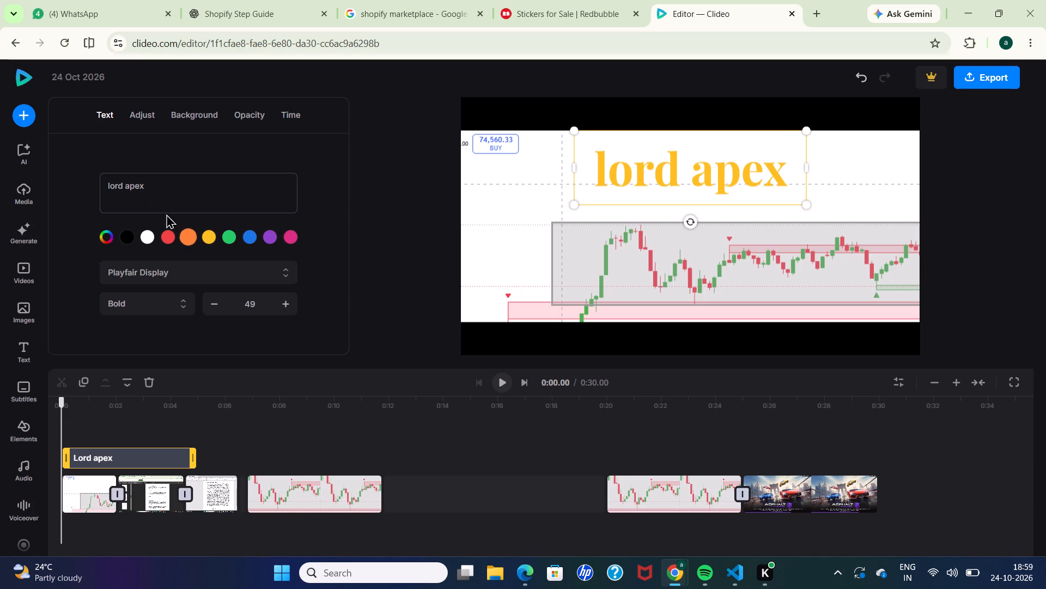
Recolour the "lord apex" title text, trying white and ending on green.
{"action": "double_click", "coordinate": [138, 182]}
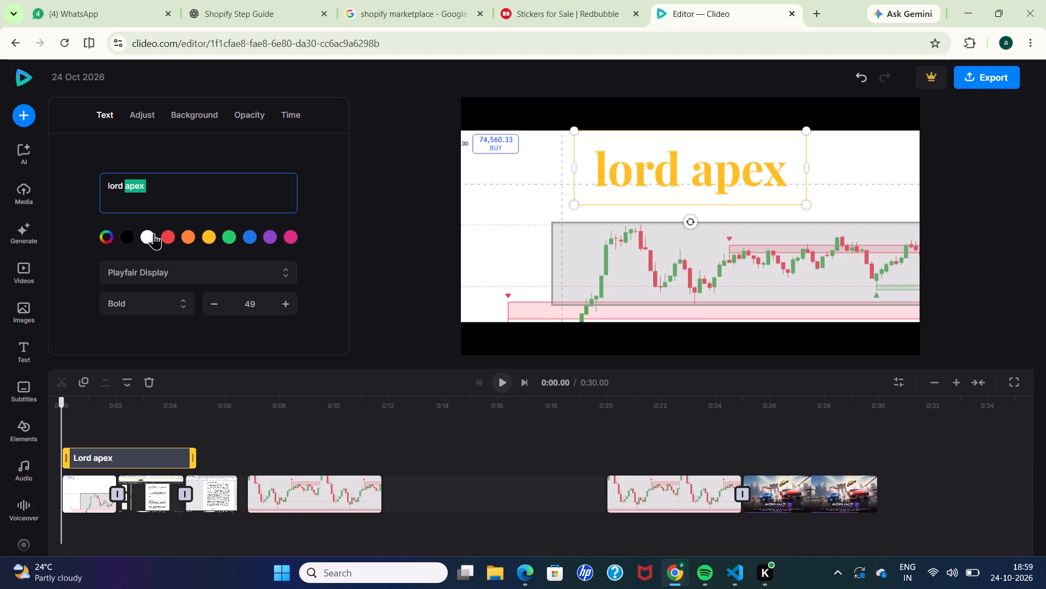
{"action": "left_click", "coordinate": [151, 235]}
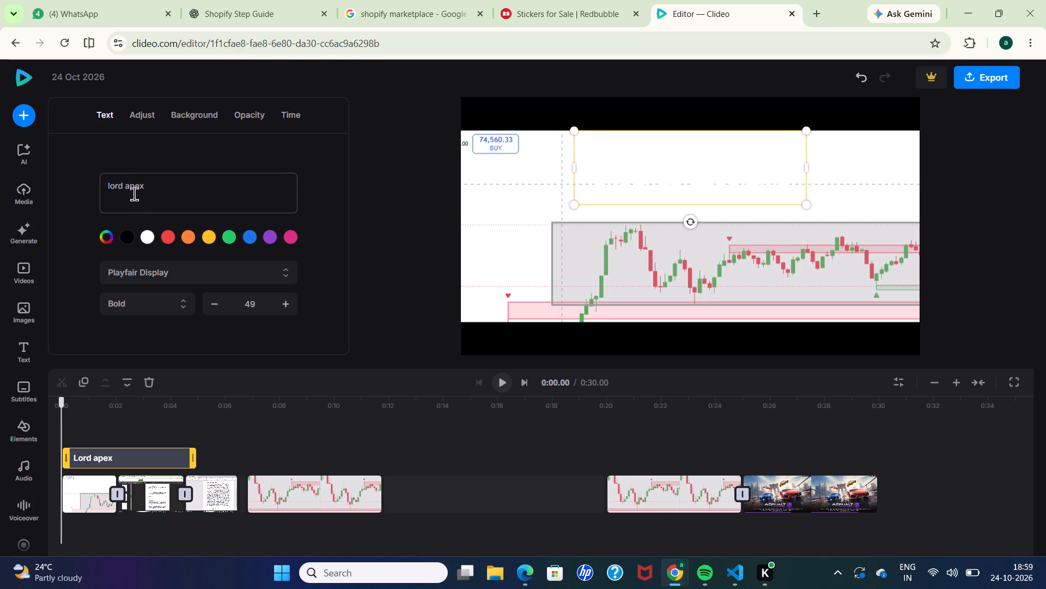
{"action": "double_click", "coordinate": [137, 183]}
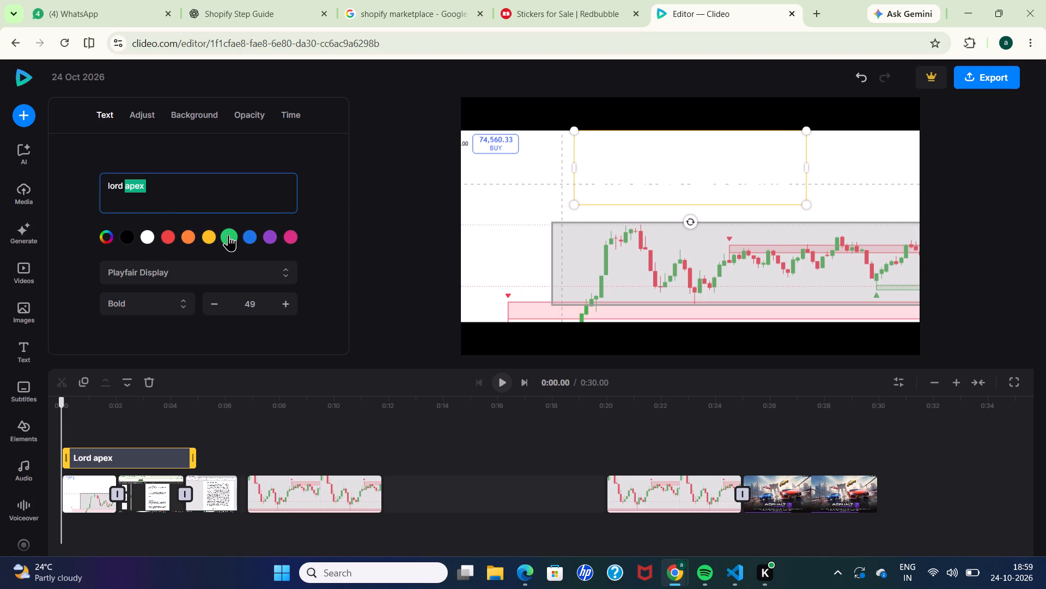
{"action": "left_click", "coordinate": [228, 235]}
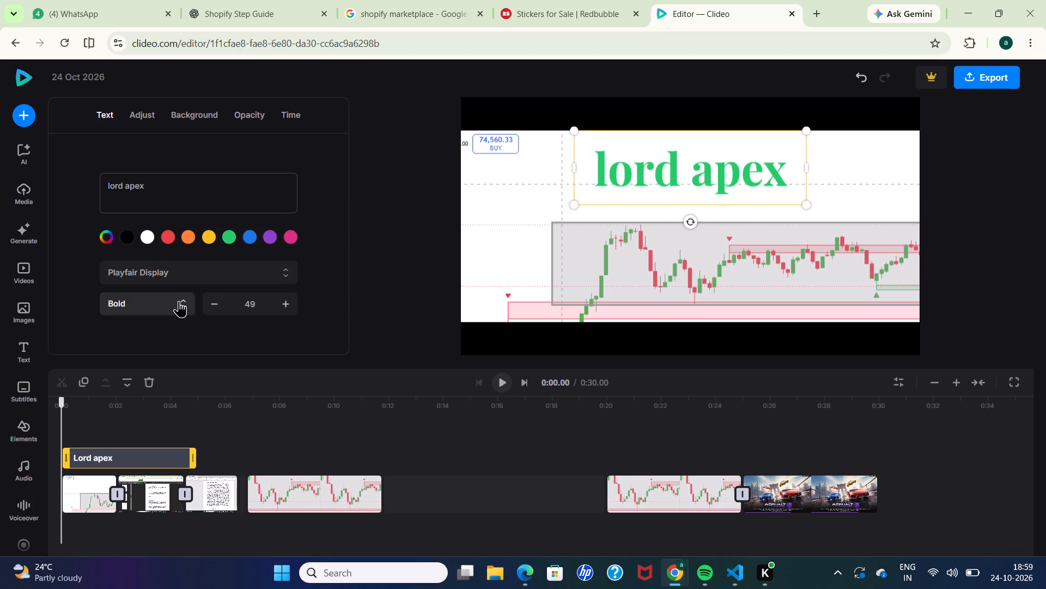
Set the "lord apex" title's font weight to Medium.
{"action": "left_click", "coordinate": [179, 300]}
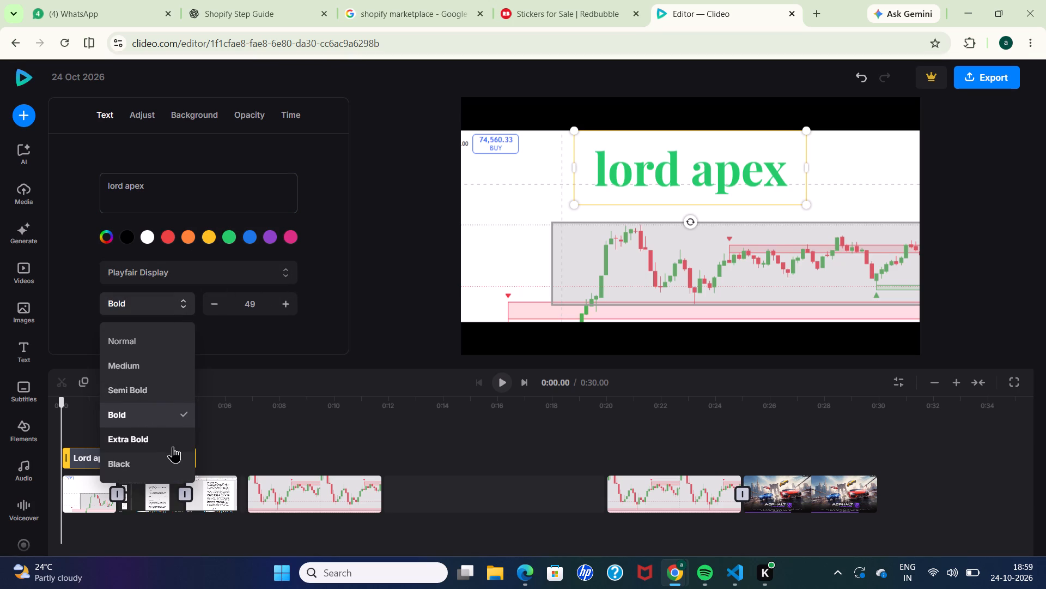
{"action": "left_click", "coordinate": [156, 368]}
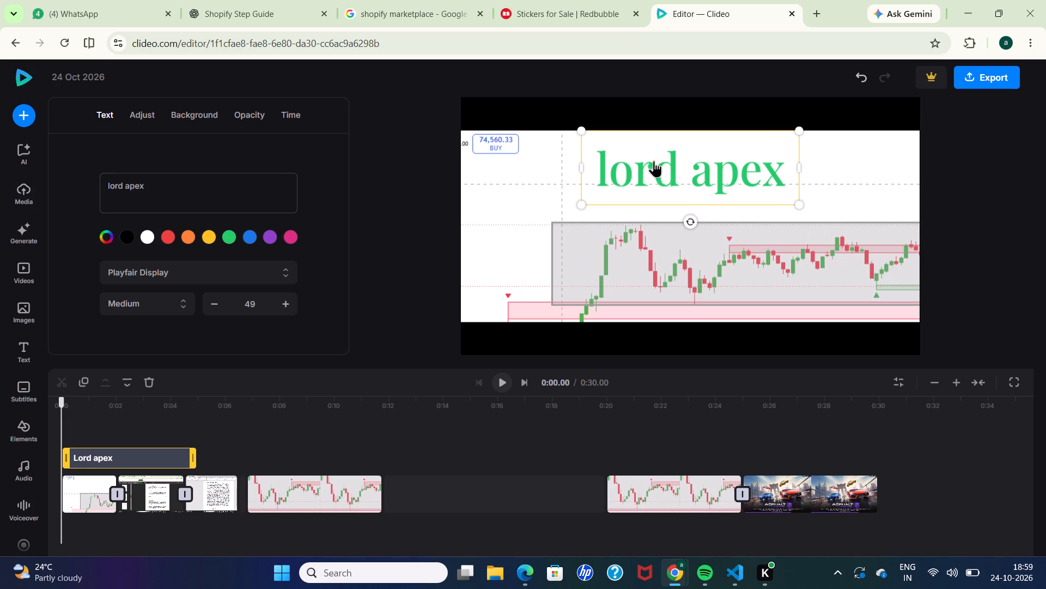
Clear all the wording of the "lord apex" title and deselect it so the empty text element is removed.
{"action": "left_click", "coordinate": [163, 187]}
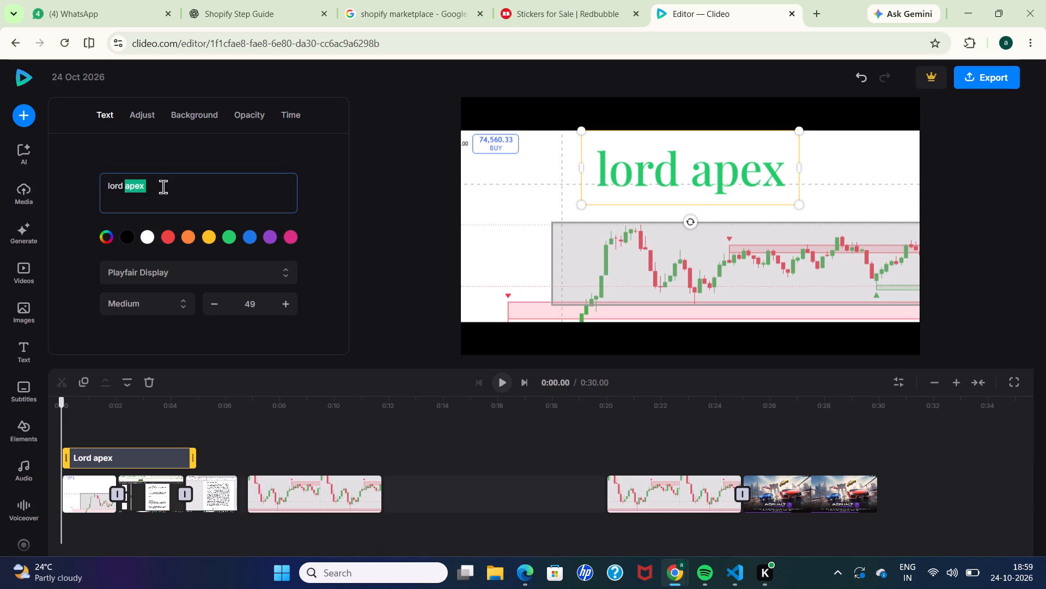
{"action": "left_click_drag", "start_coordinate": [163, 187], "coordinate": [29, 195]}
{"action": "key", "text": "BackSpace"}
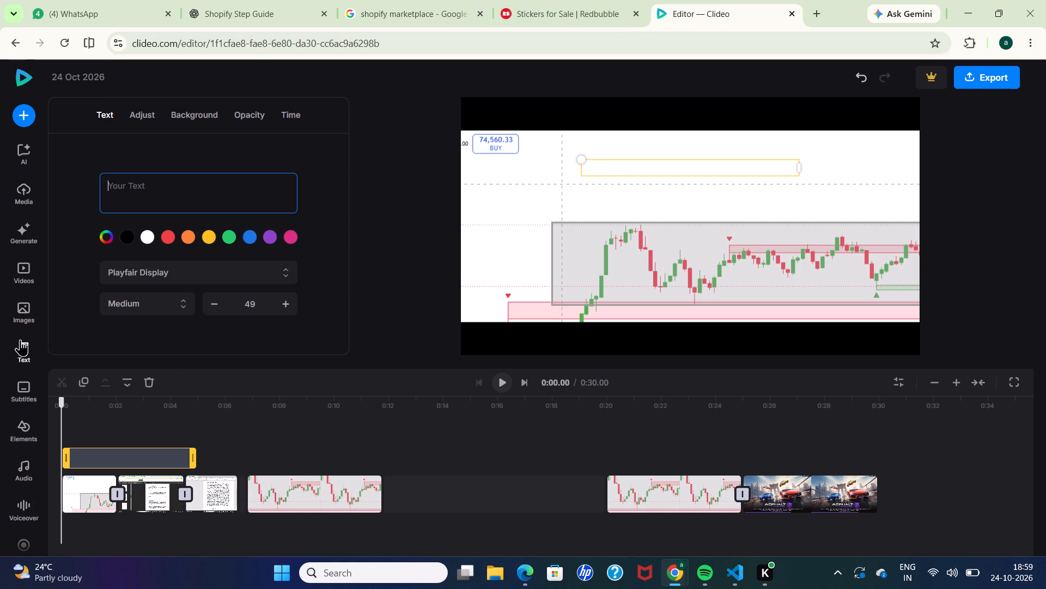
{"action": "left_click", "coordinate": [118, 494]}
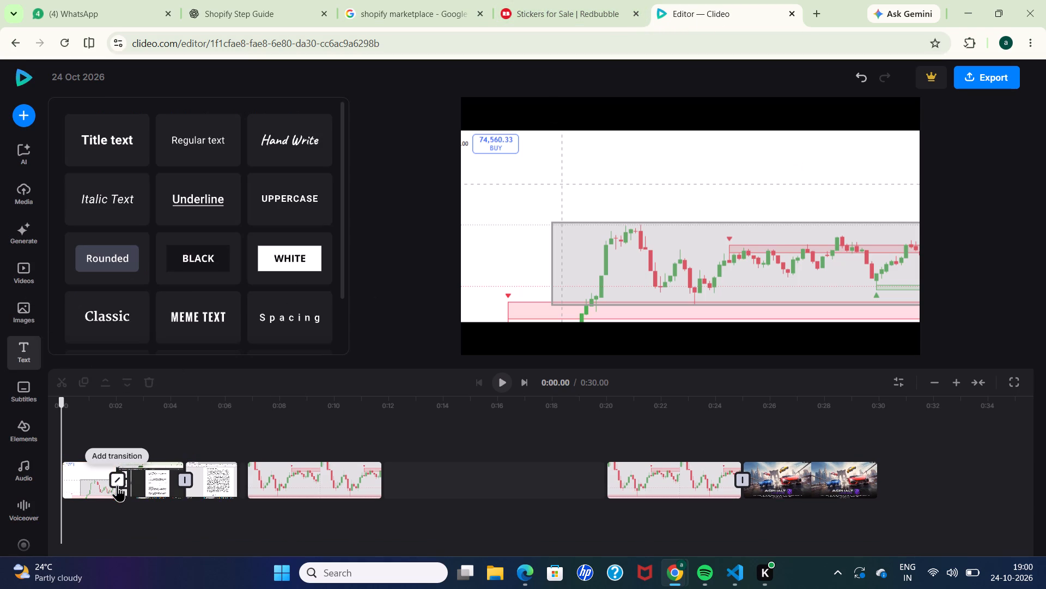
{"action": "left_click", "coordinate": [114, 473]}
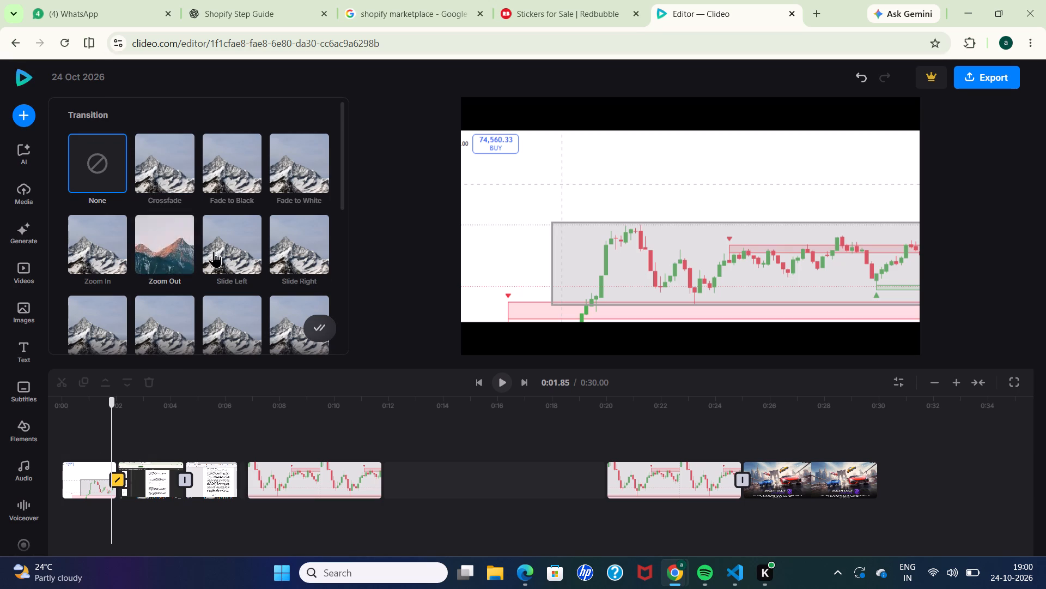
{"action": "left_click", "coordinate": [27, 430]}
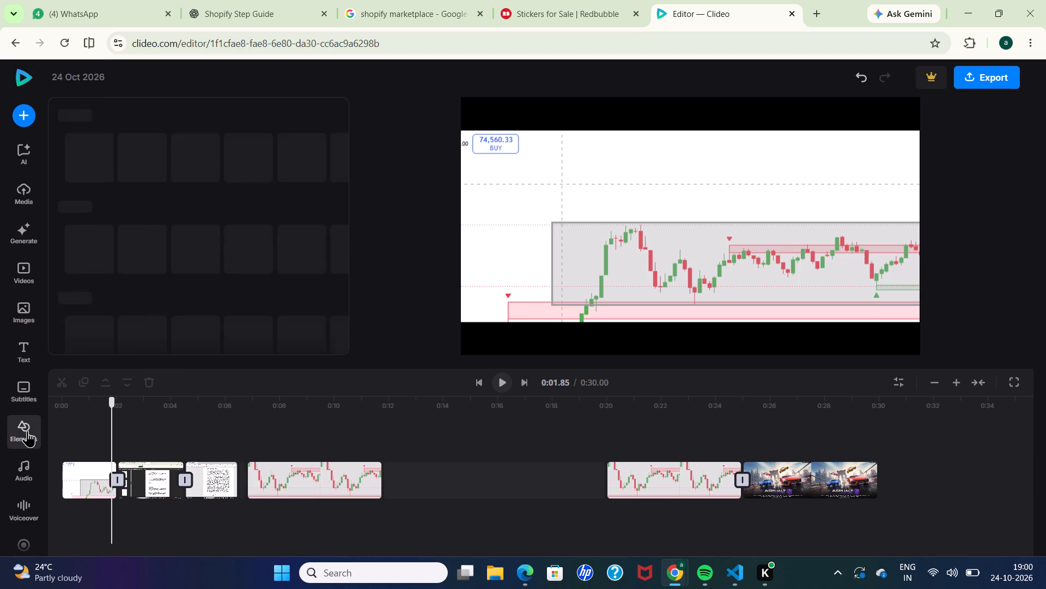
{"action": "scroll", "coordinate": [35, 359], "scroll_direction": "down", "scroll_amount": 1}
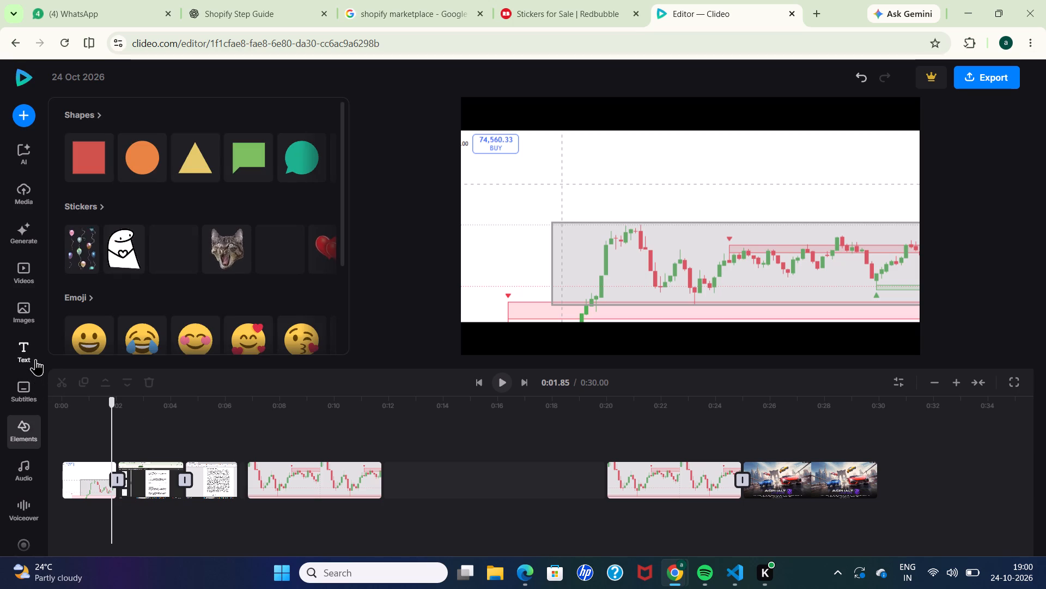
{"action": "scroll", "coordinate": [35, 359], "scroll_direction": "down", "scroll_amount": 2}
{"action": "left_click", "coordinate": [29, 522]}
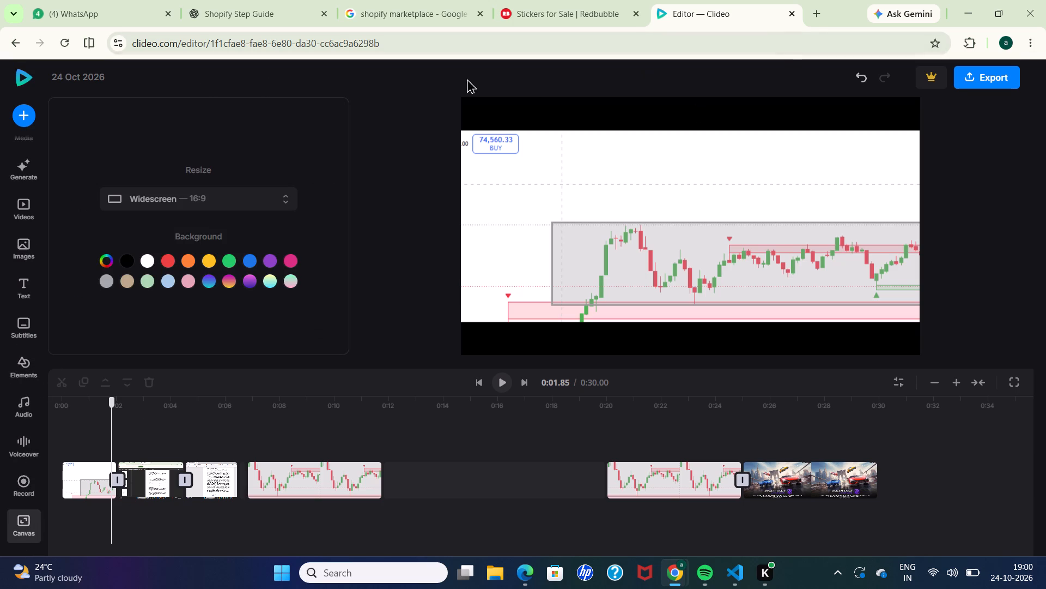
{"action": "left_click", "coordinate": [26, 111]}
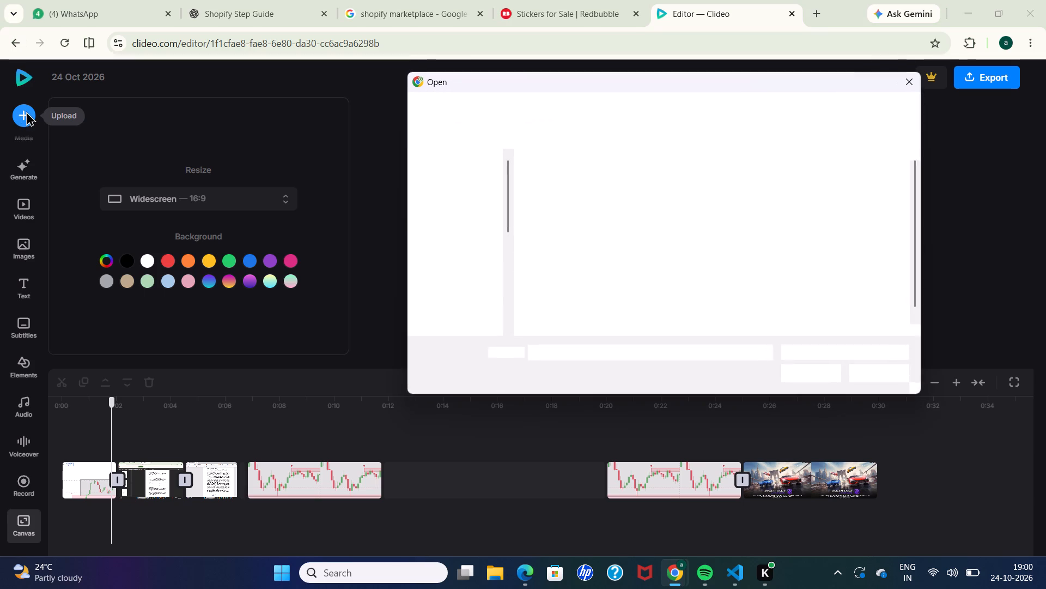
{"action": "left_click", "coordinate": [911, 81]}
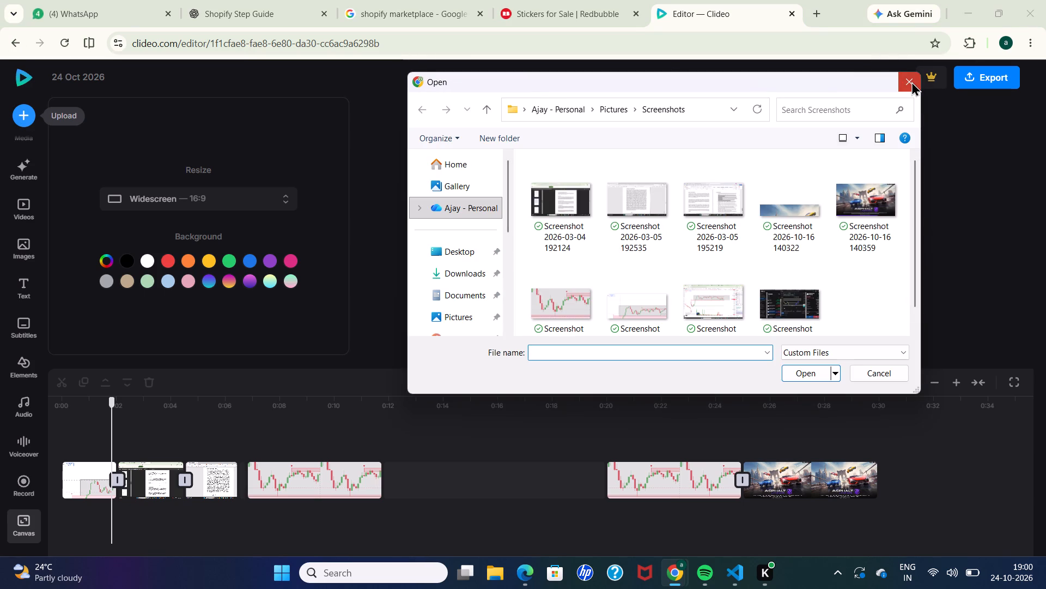
Move the Asphalt Legends clip from the end of the timeline to directly after the first chart clip.
{"action": "left_click_drag", "start_coordinate": [824, 480], "coordinate": [610, 509]}
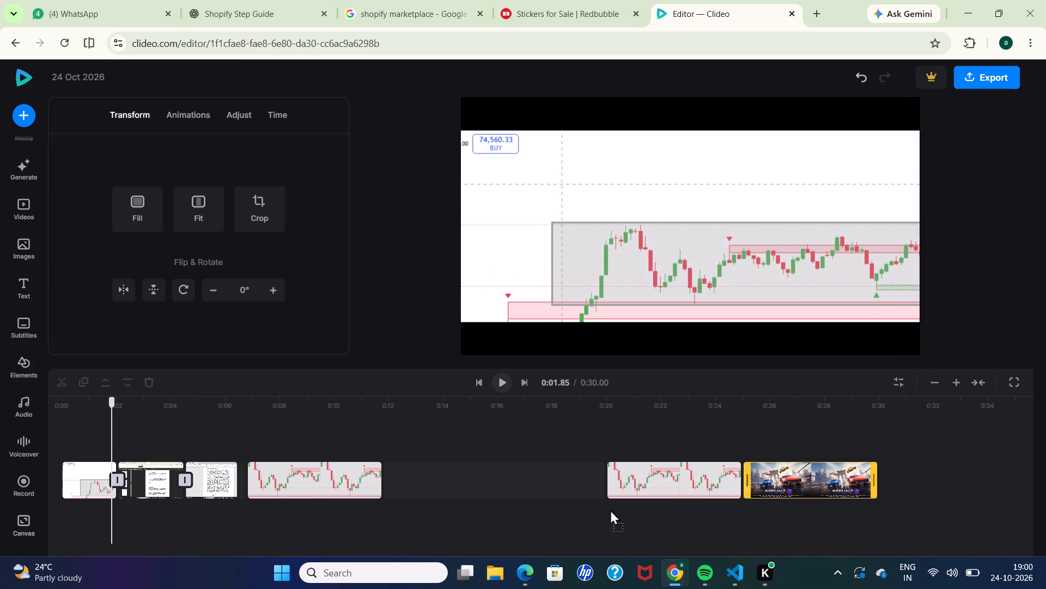
{"action": "left_click_drag", "start_coordinate": [610, 509], "coordinate": [128, 490]}
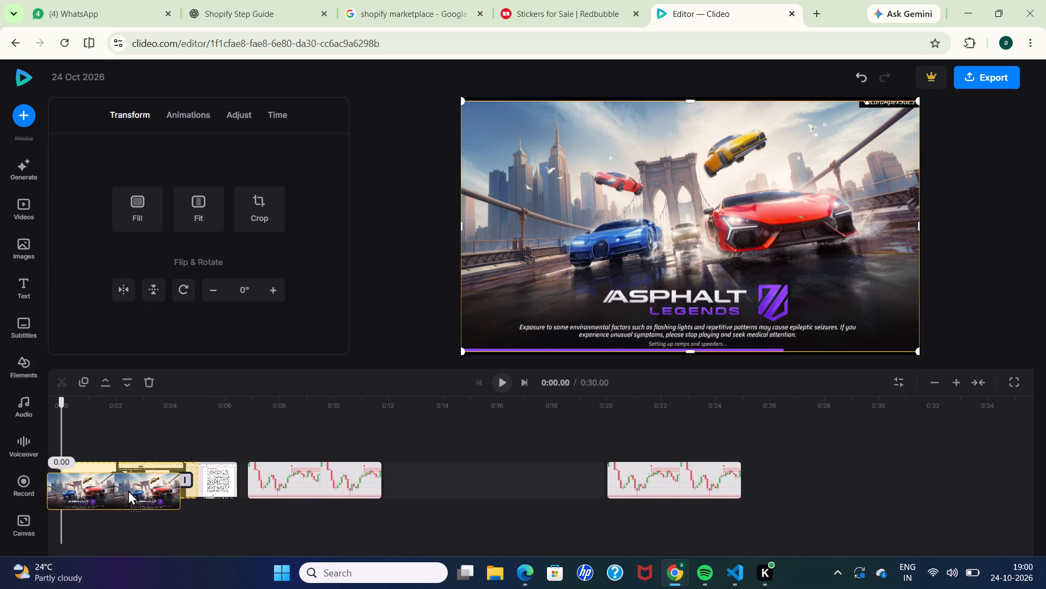
{"action": "left_click_drag", "start_coordinate": [128, 490], "coordinate": [139, 482]}
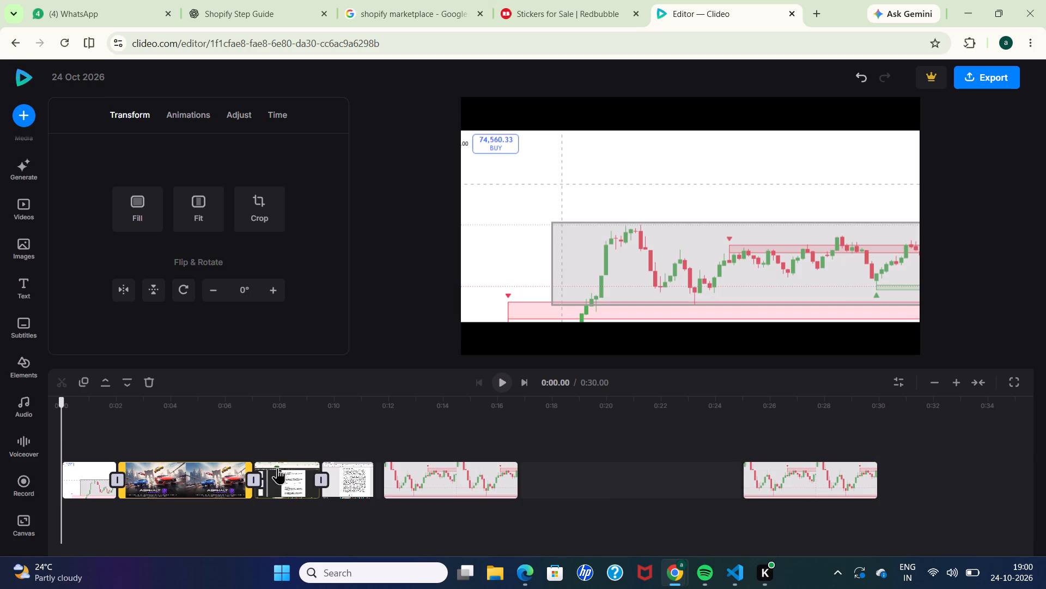
Delete the chart and document screenshot clips one by one, keeping only the Asphalt Legends clip on the timeline.
{"action": "left_click", "coordinate": [80, 479]}
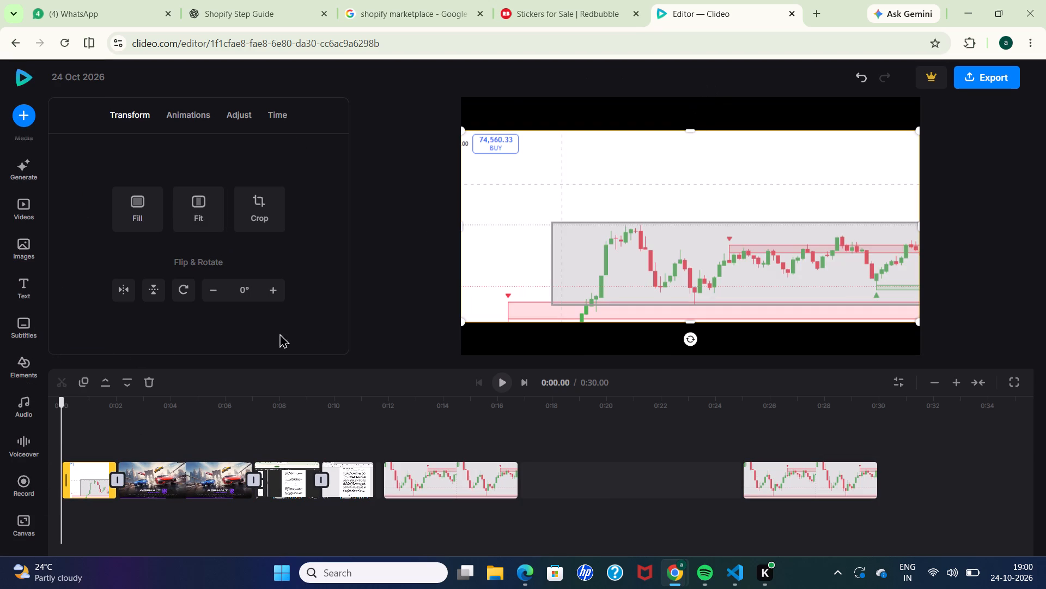
{"action": "left_click", "coordinate": [147, 392]}
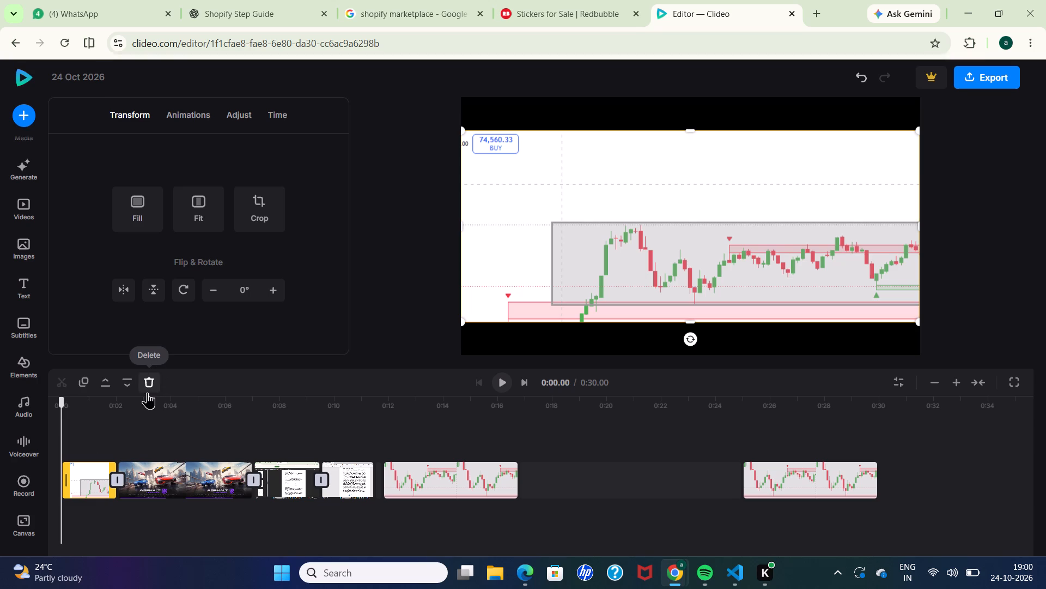
{"action": "left_click", "coordinate": [284, 475]}
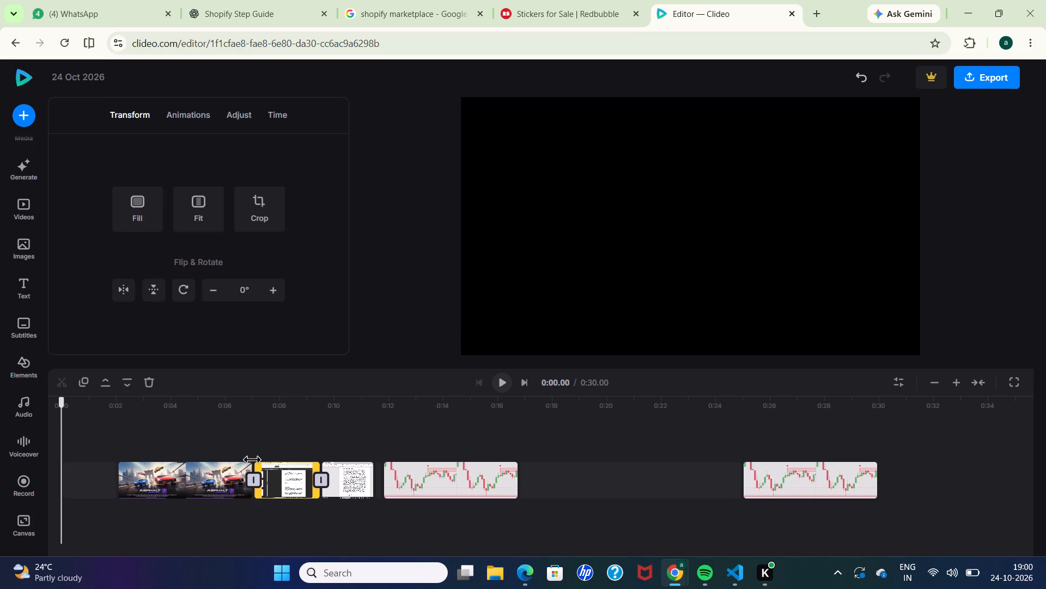
{"action": "left_click", "coordinate": [149, 388]}
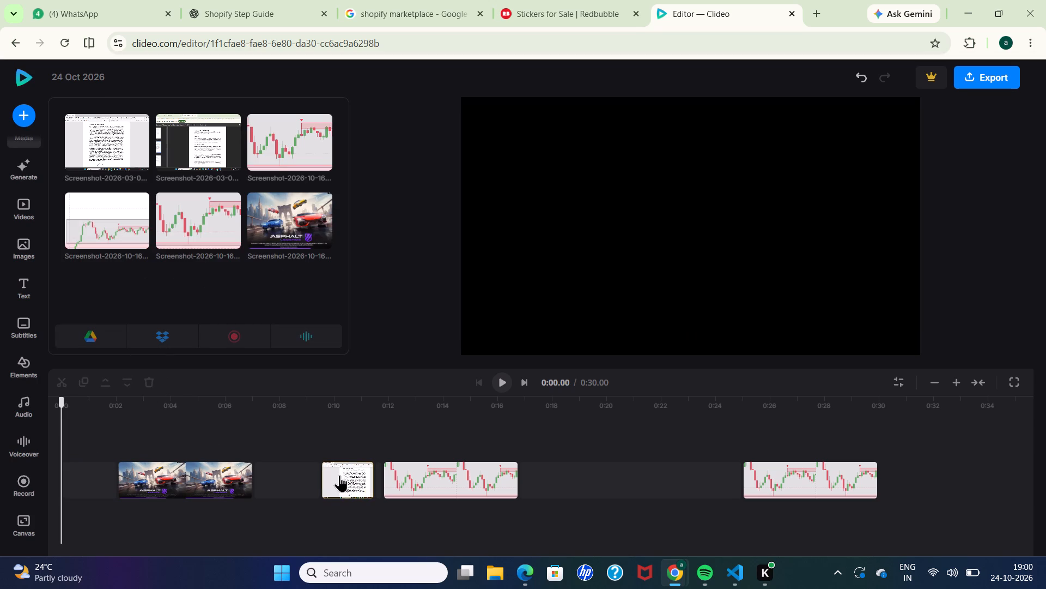
{"action": "left_click", "coordinate": [339, 475]}
{"action": "left_click", "coordinate": [155, 387]}
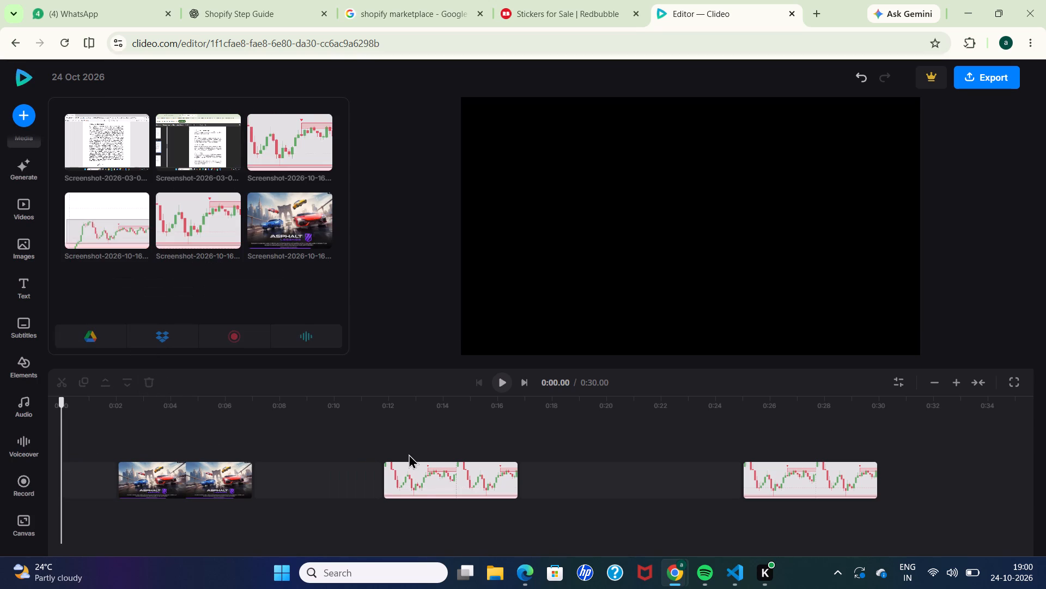
{"action": "left_click", "coordinate": [444, 480]}
{"action": "left_click", "coordinate": [151, 386]}
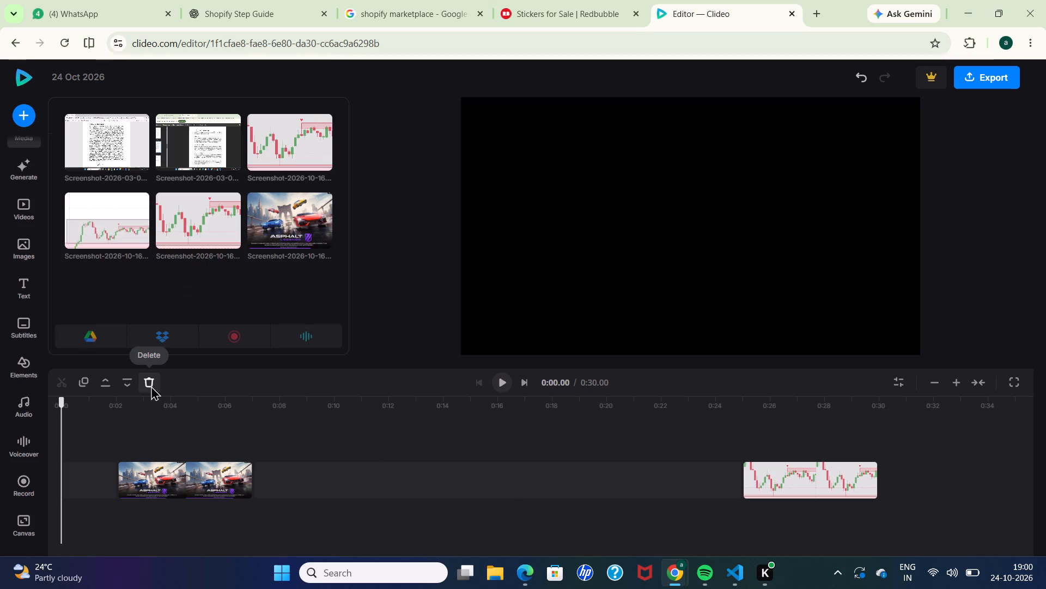
{"action": "left_click", "coordinate": [759, 473]}
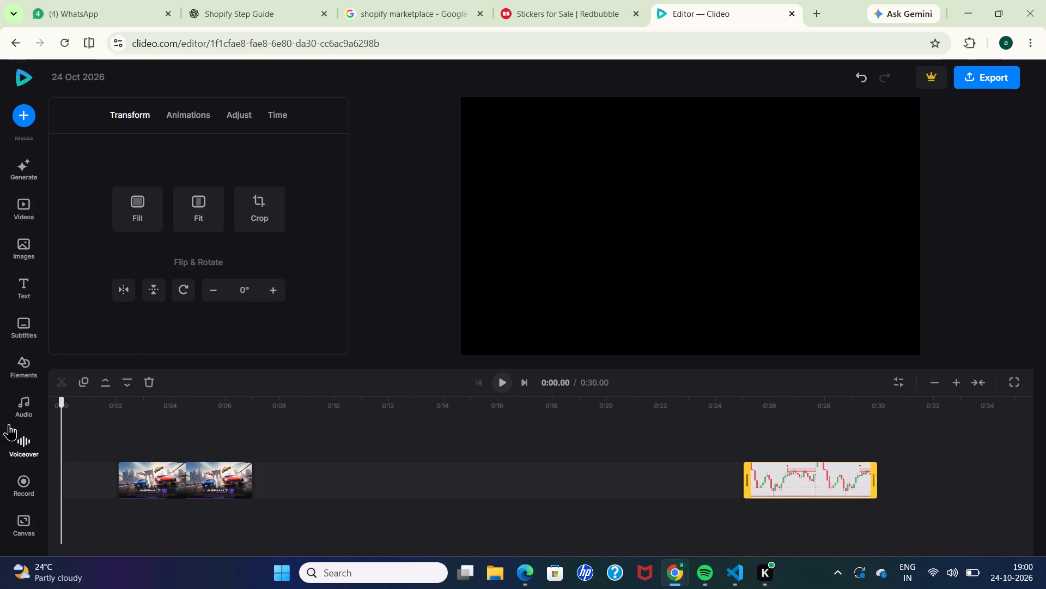
{"action": "left_click", "coordinate": [155, 382]}
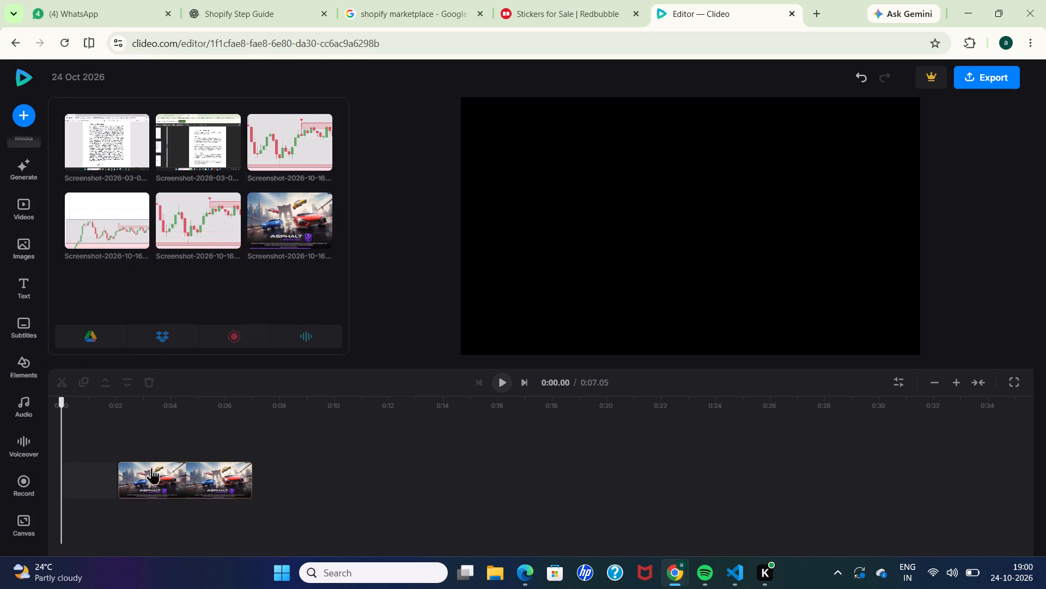
Extend the Asphalt Legends clip at both ends so it runs from 0:00 to about 0:17.
{"action": "left_click", "coordinate": [160, 477]}
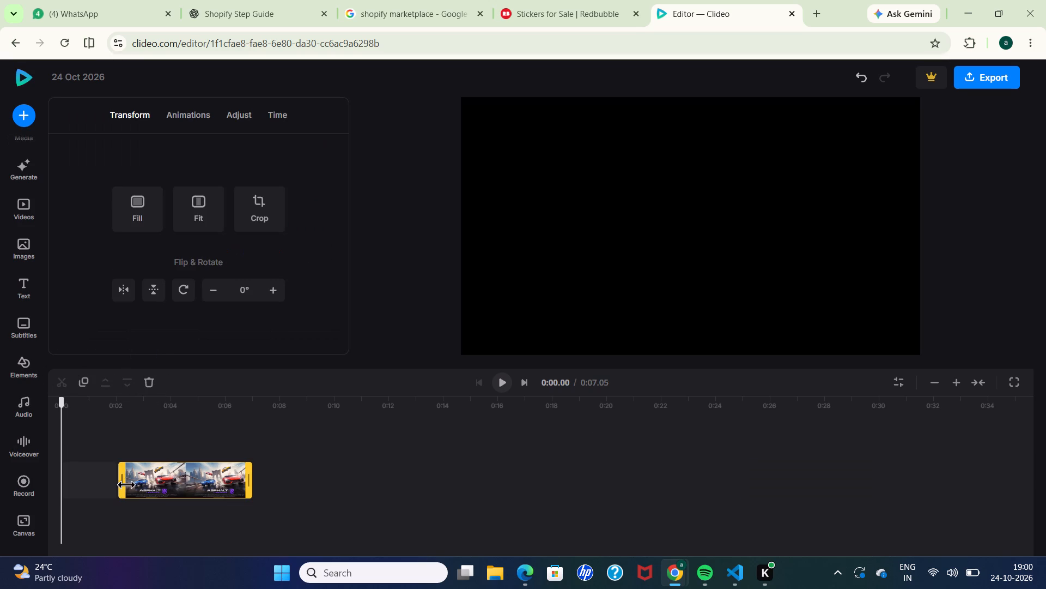
{"action": "left_click_drag", "start_coordinate": [126, 484], "coordinate": [64, 486]}
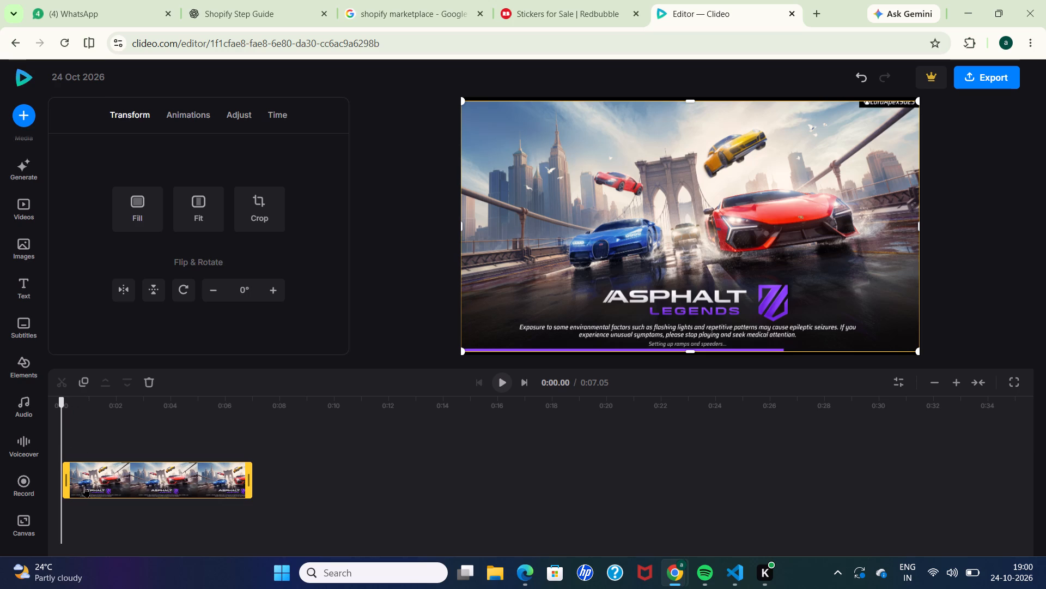
{"action": "left_click_drag", "start_coordinate": [246, 481], "coordinate": [519, 486]}
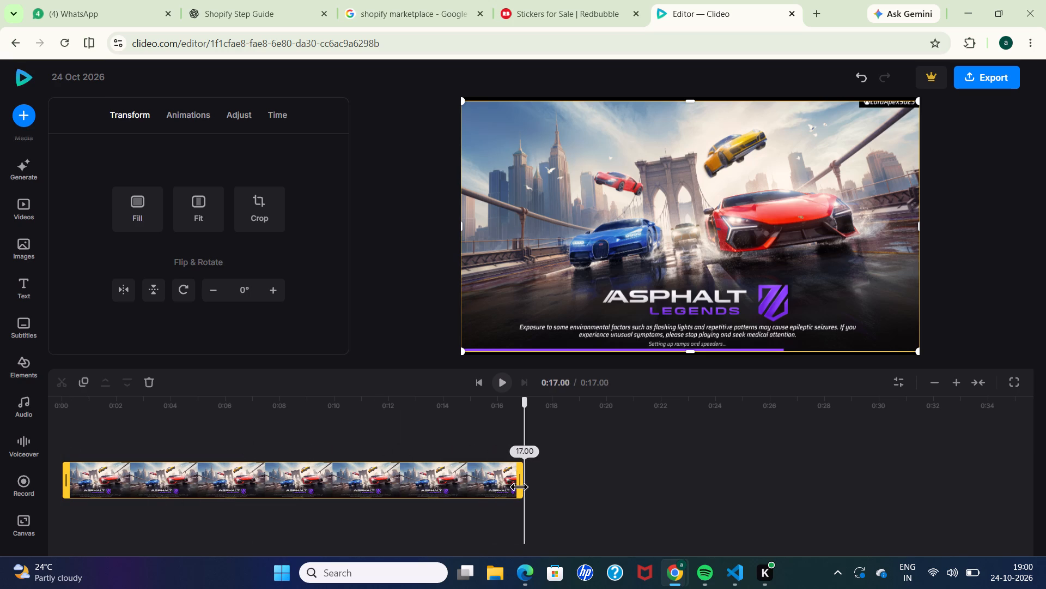
{"action": "left_click_drag", "start_coordinate": [519, 486], "coordinate": [519, 486]}
Crop the Asphalt Legends image's bottom edge to just below the logo and trim the username strip off its top edge.
{"action": "left_click_drag", "start_coordinate": [694, 352], "coordinate": [693, 326]}
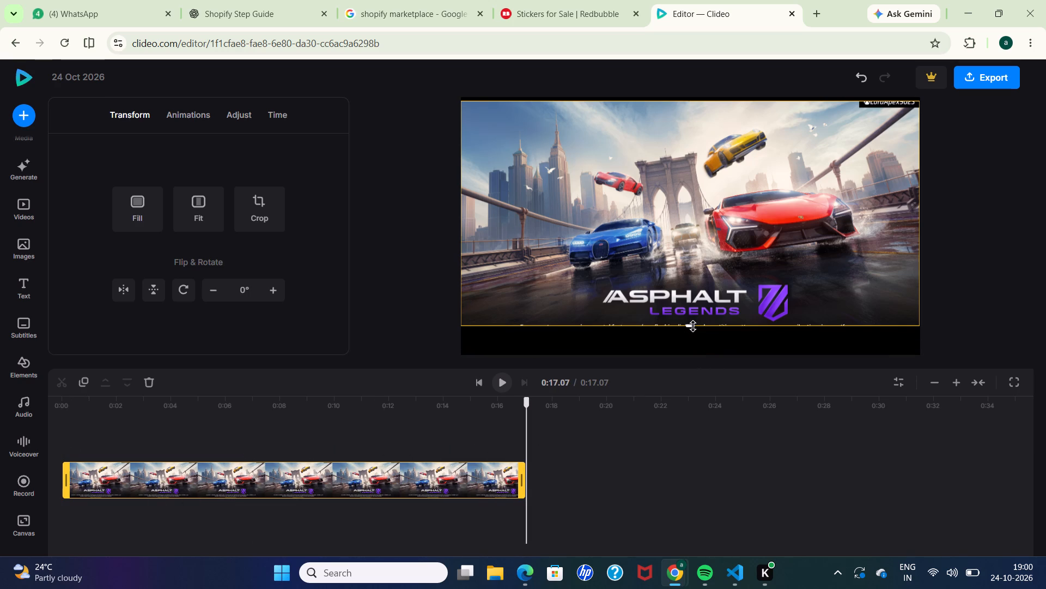
{"action": "left_click_drag", "start_coordinate": [693, 326], "coordinate": [692, 322]}
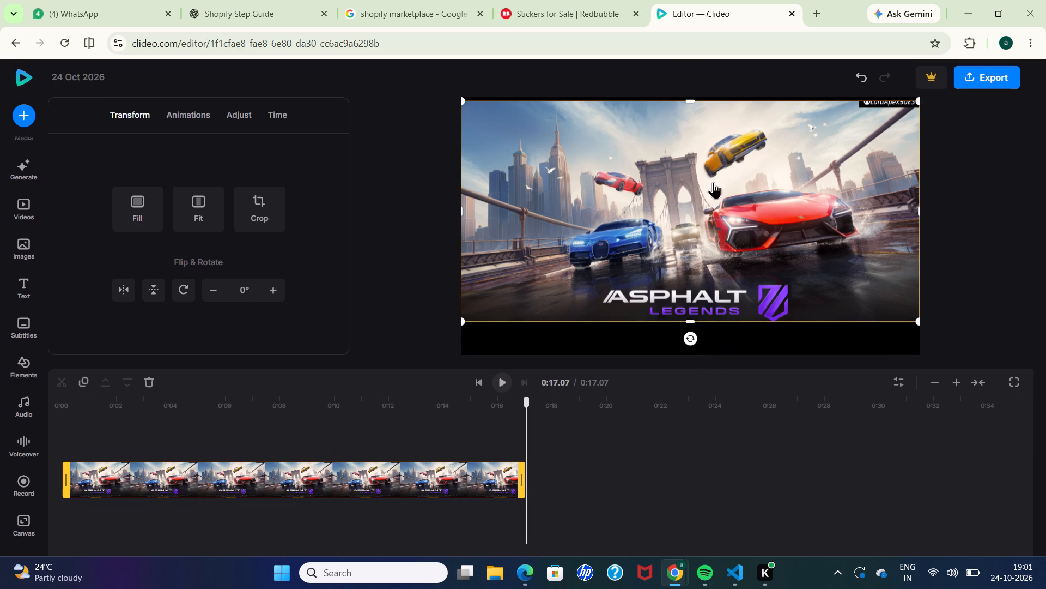
{"action": "left_click_drag", "start_coordinate": [693, 99], "coordinate": [693, 105]}
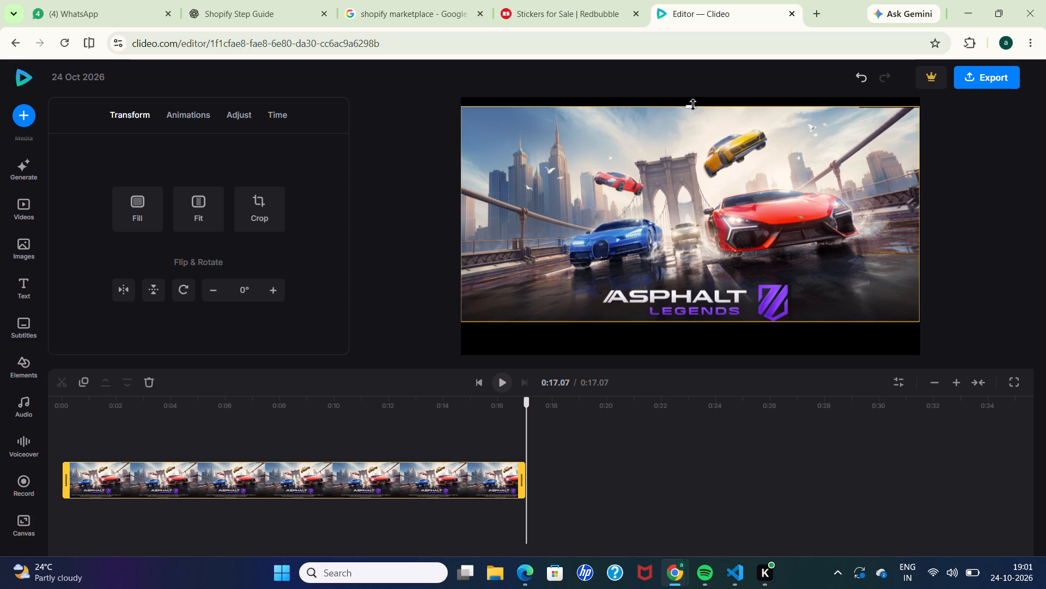
{"action": "left_click_drag", "start_coordinate": [693, 105], "coordinate": [692, 110]}
Move the cropped Asphalt Legends image down in the preview so it is vertically centred on the canvas.
{"action": "left_click", "coordinate": [695, 167]}
{"action": "left_click_drag", "start_coordinate": [695, 167], "coordinate": [697, 188]}
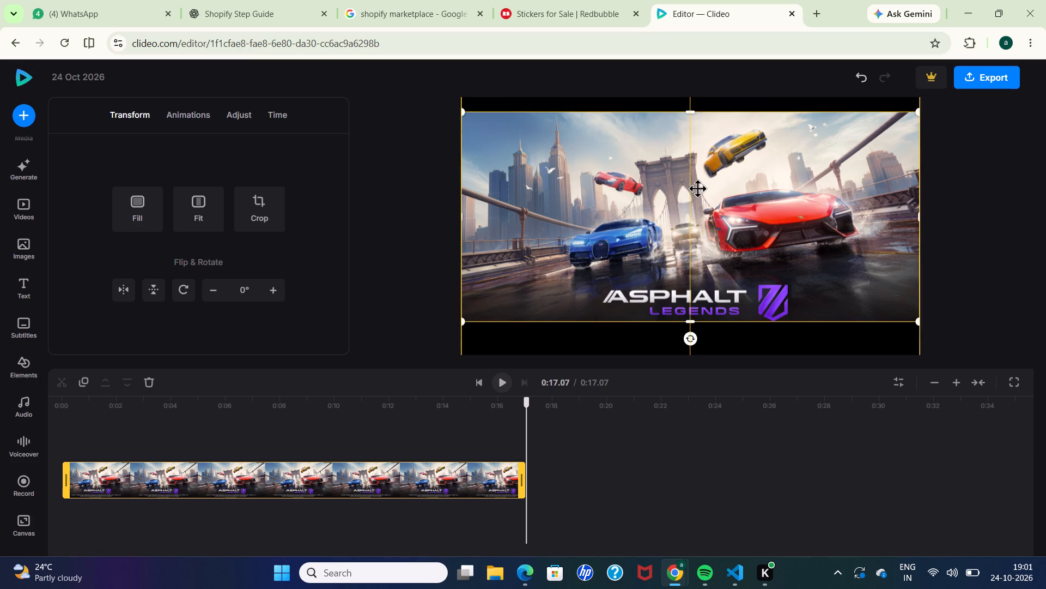
{"action": "left_click_drag", "start_coordinate": [697, 188], "coordinate": [696, 178]}
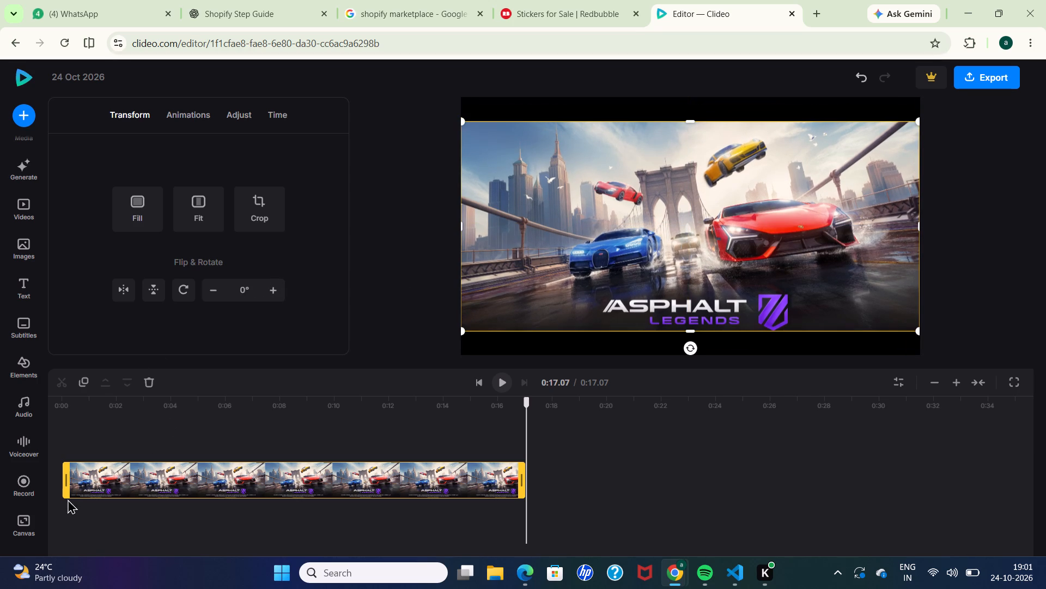
Duplicate the Asphalt Legends clip and place the copy on a second track below, starting at about 0:01.82.
{"action": "left_click", "coordinate": [116, 479]}
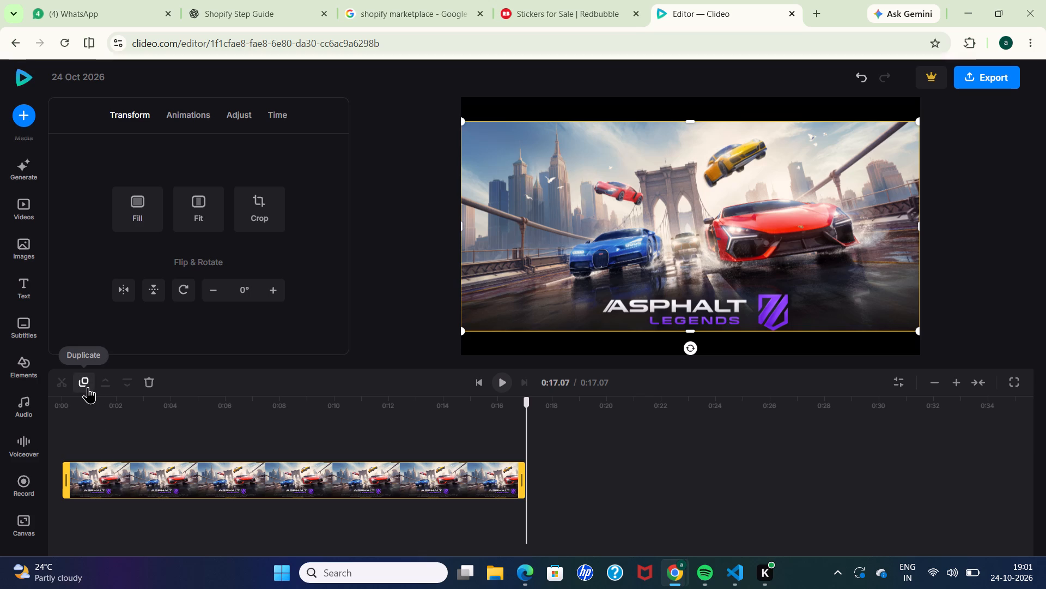
{"action": "left_click", "coordinate": [88, 387]}
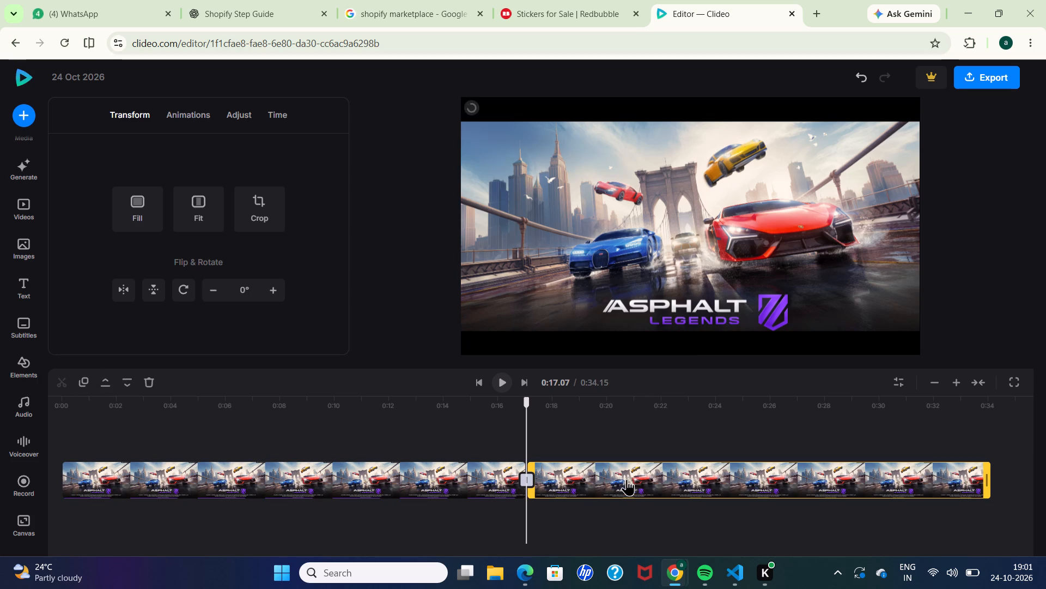
{"action": "left_click_drag", "start_coordinate": [627, 479], "coordinate": [242, 515]}
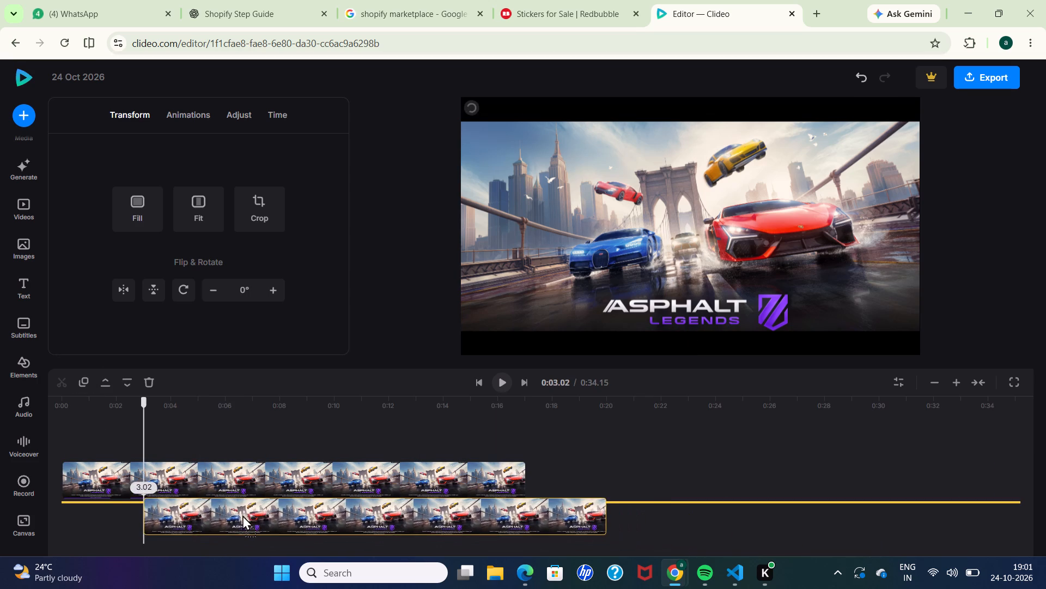
{"action": "left_click_drag", "start_coordinate": [242, 515], "coordinate": [210, 524]}
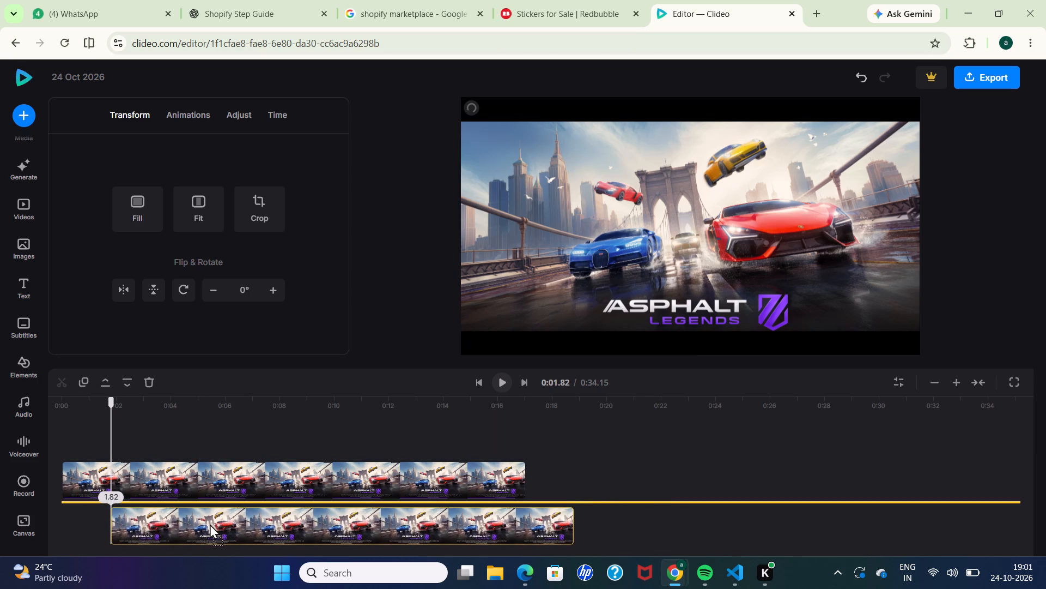
{"action": "left_click_drag", "start_coordinate": [210, 524], "coordinate": [210, 521]}
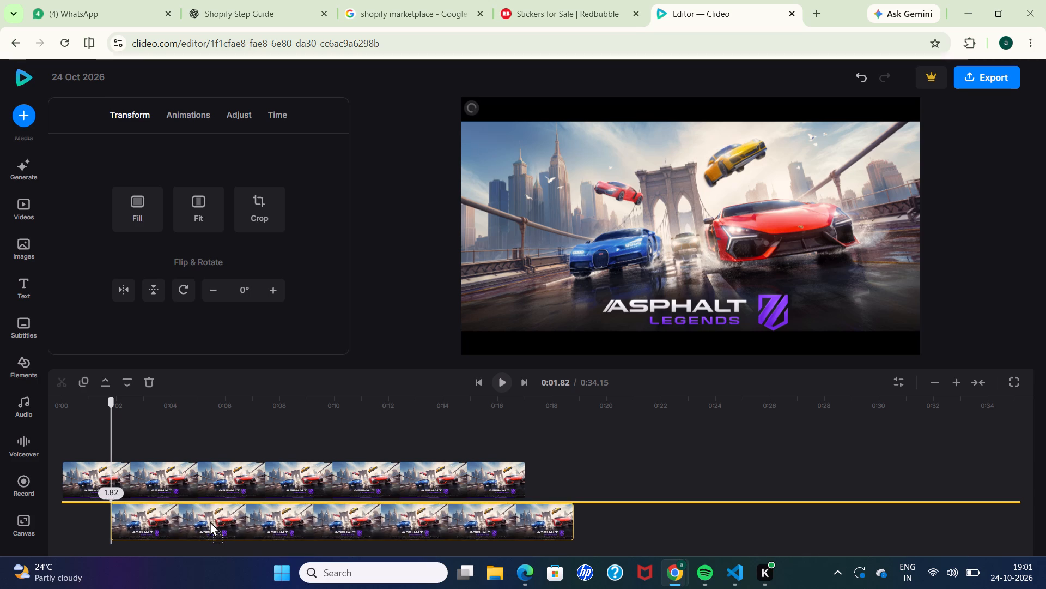
{"action": "left_click_drag", "start_coordinate": [210, 521], "coordinate": [210, 521]}
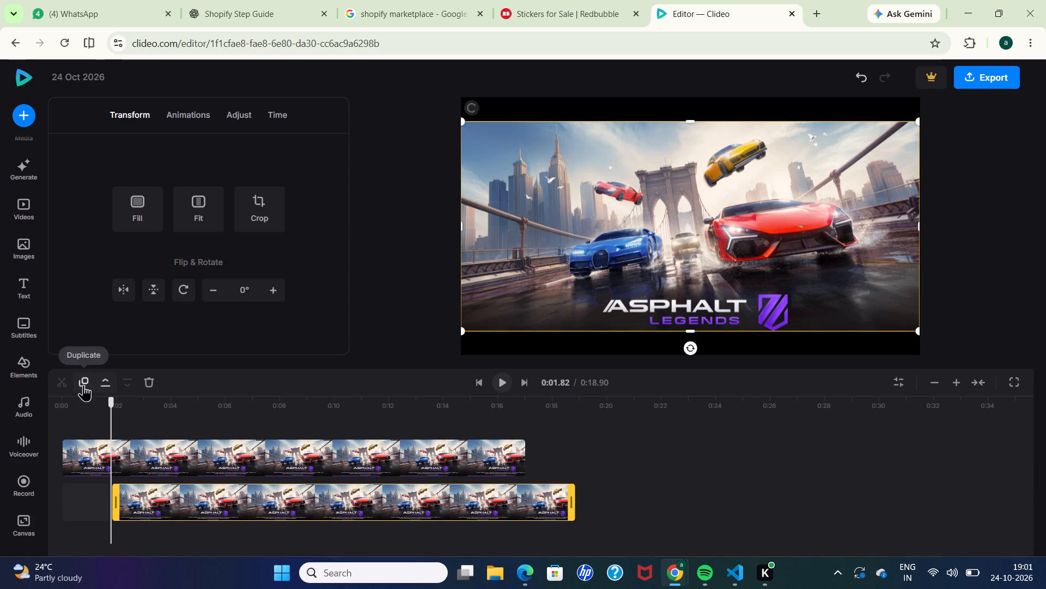
Duplicate the second-track clip and place the new copy on a third track below, starting at about 0:03.77.
{"action": "left_click", "coordinate": [83, 384]}
{"action": "left_click_drag", "start_coordinate": [655, 502], "coordinate": [466, 572]}
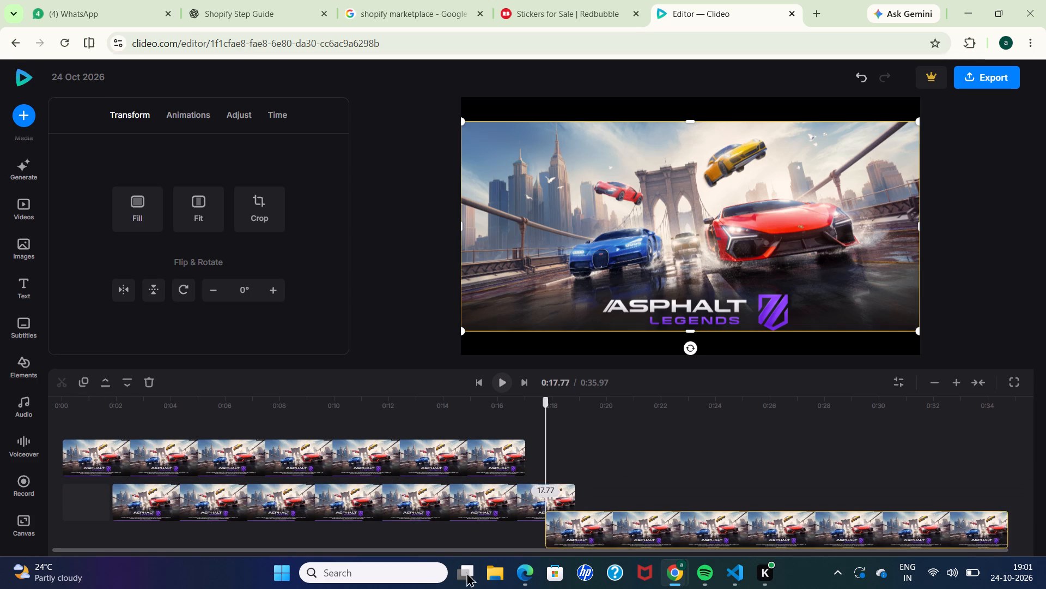
{"action": "left_click_drag", "start_coordinate": [466, 572], "coordinate": [241, 539]}
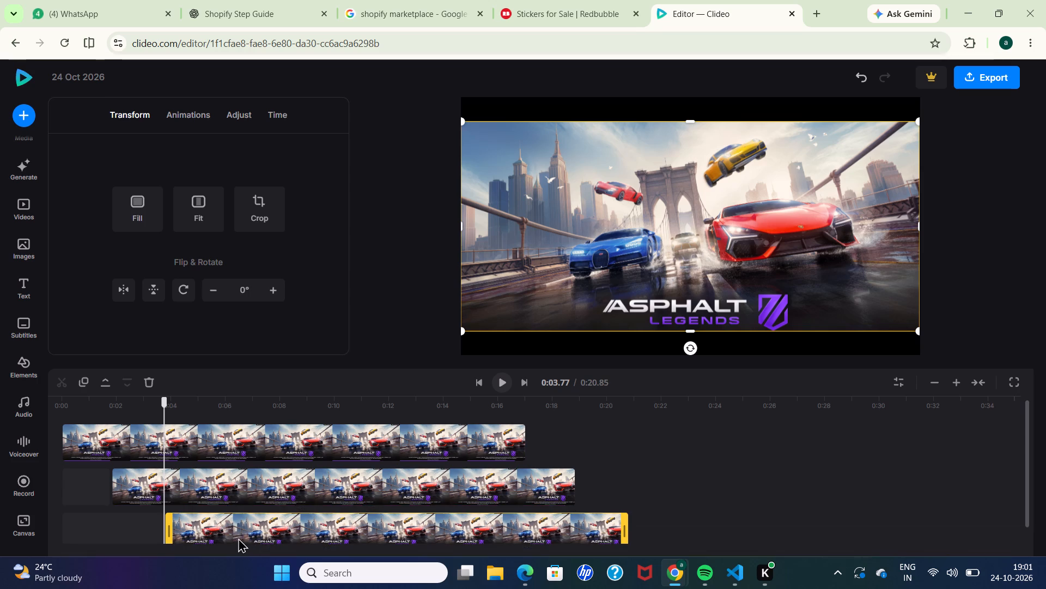
{"action": "left_click", "coordinate": [235, 492]}
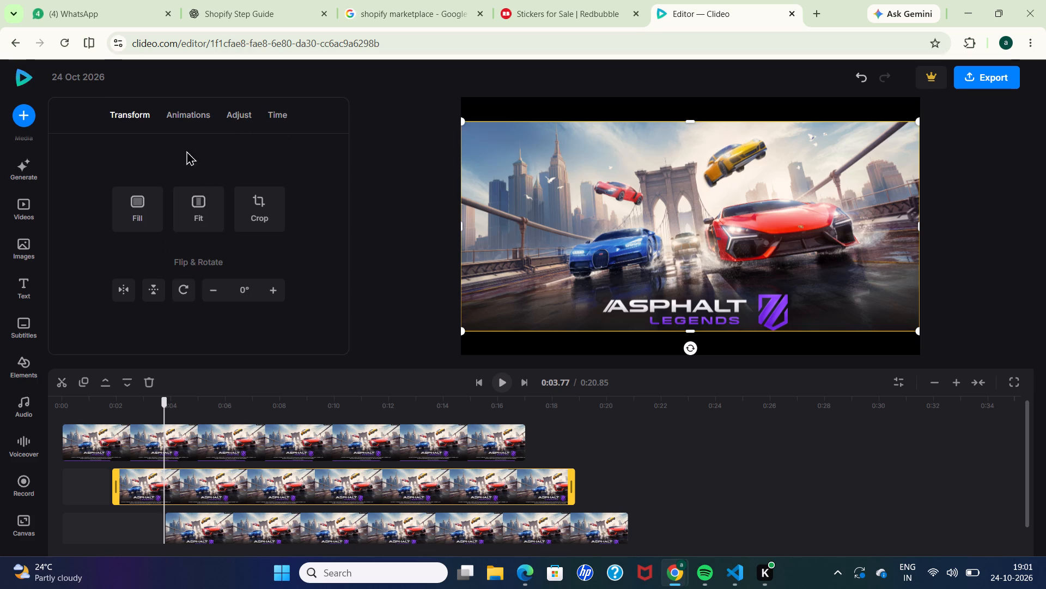
{"action": "left_click", "coordinate": [175, 116]}
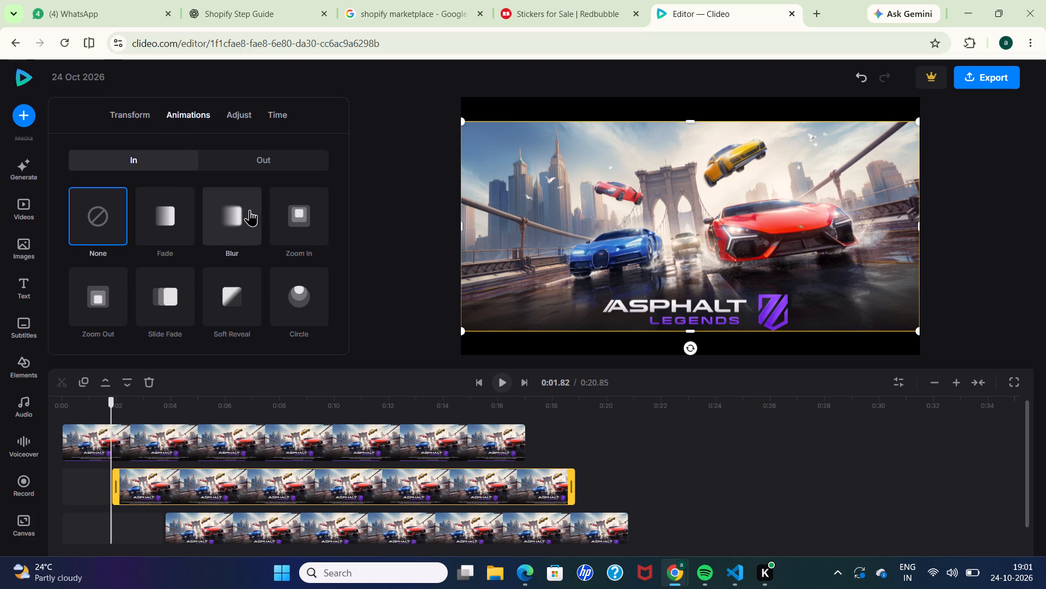
{"action": "left_click", "coordinate": [247, 111]}
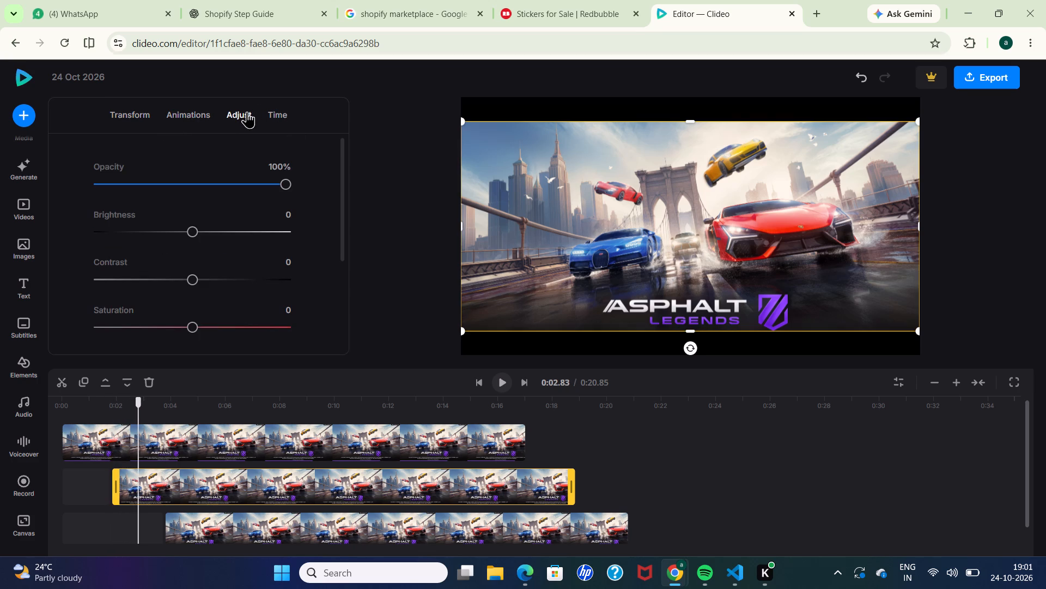
{"action": "left_click", "coordinate": [282, 114]}
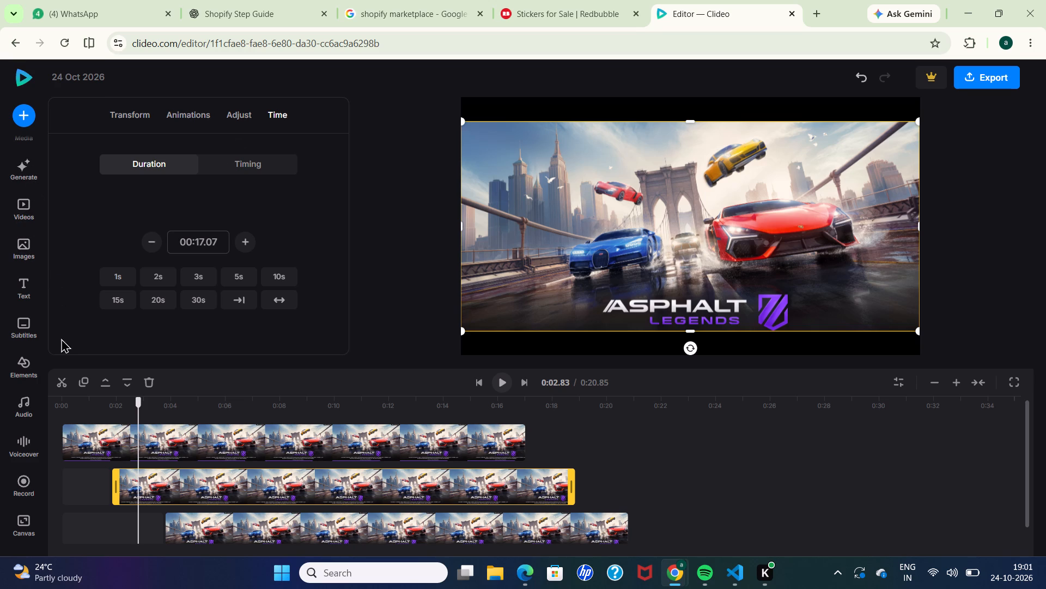
{"action": "scroll", "coordinate": [31, 428], "scroll_direction": "down", "scroll_amount": 1}
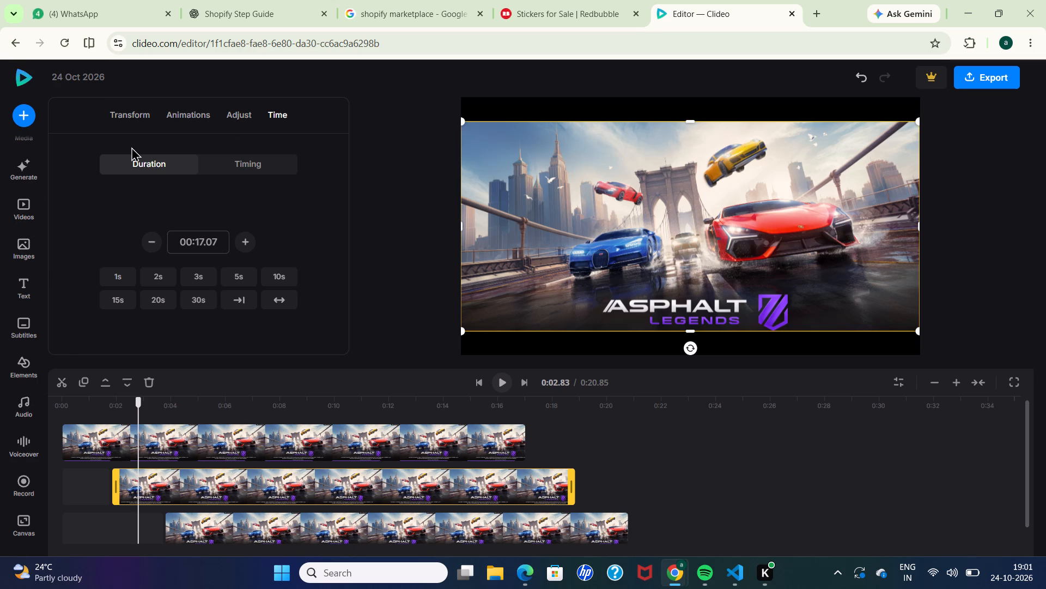
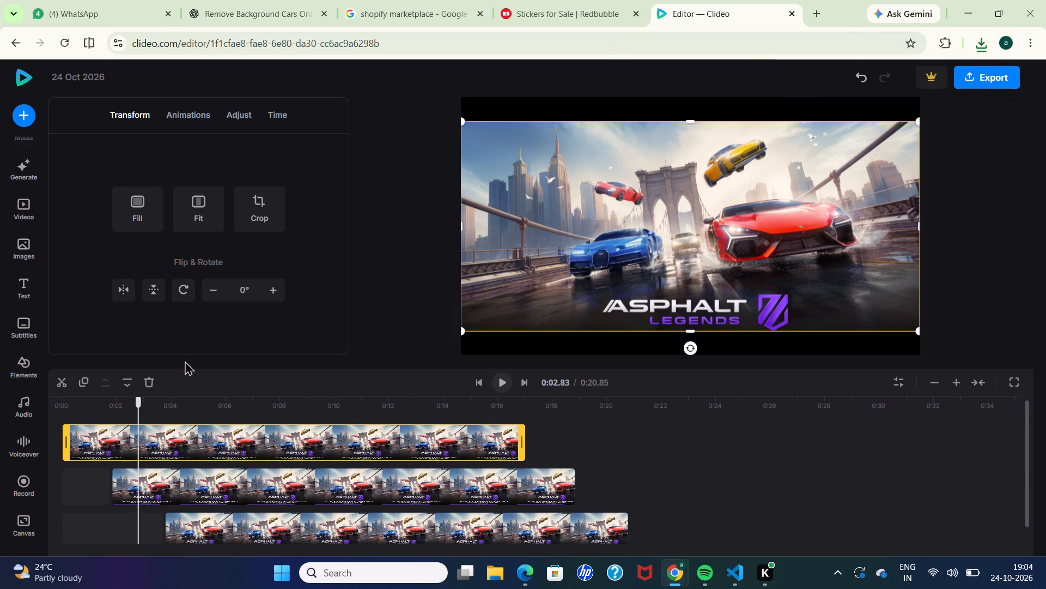
{"action": "left_click", "coordinate": [248, 491]}
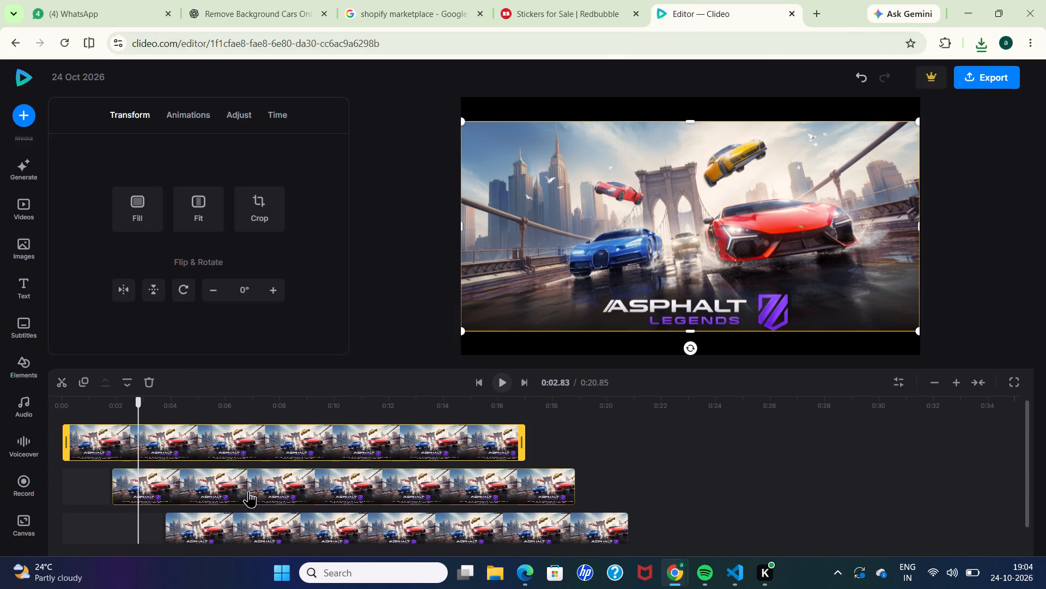
{"action": "left_click", "coordinate": [155, 385]}
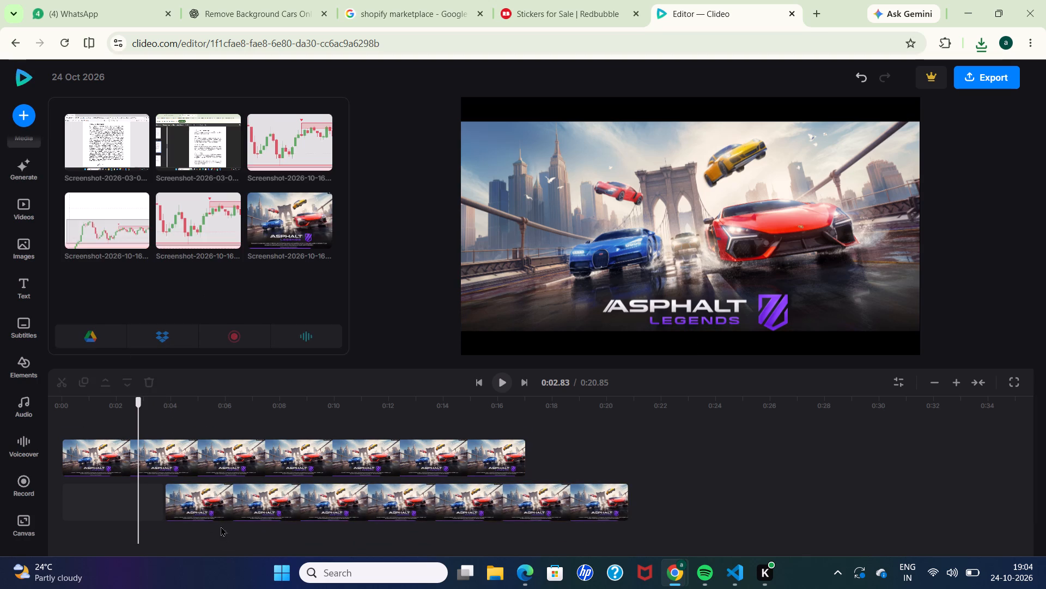
{"action": "left_click", "coordinate": [238, 507]}
{"action": "left_click", "coordinate": [149, 390]}
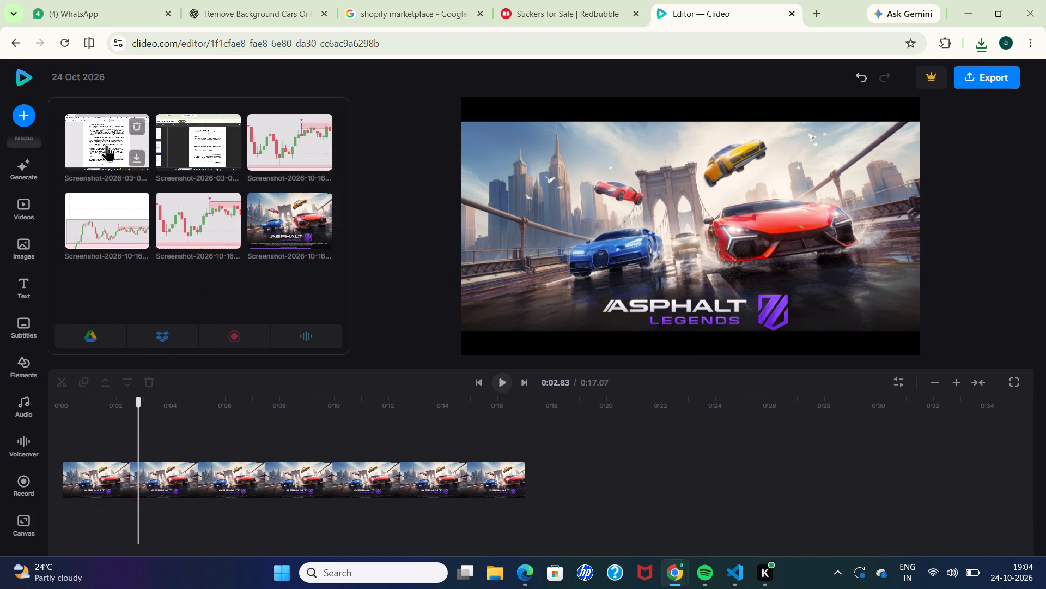
Import Four Hypercars in Midair from the Downloads folder and place it at the start of the timeline, before the Asphalt Legends clip.
{"action": "left_click", "coordinate": [28, 113]}
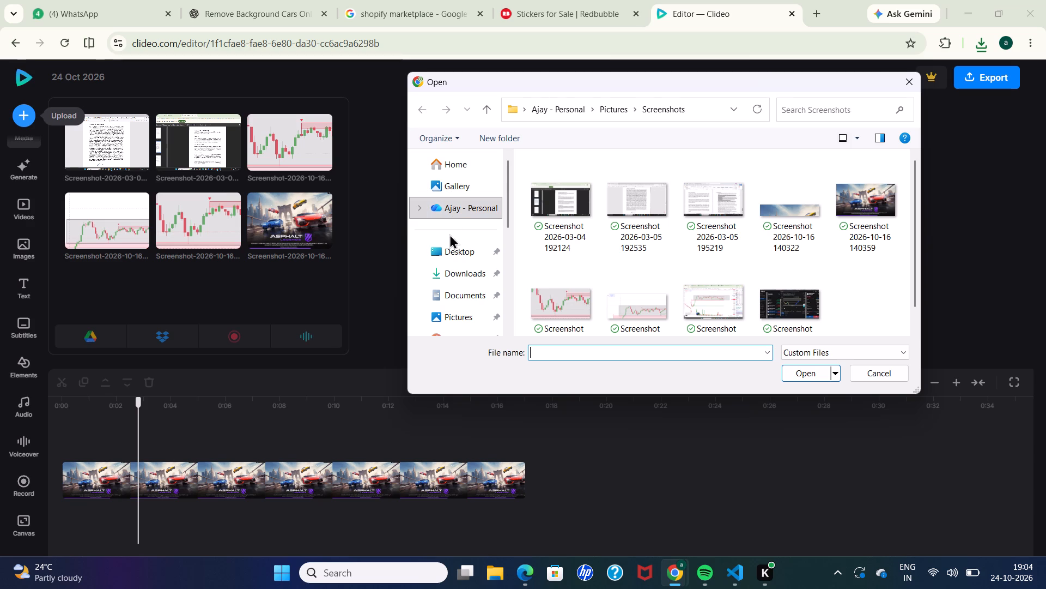
{"action": "left_click", "coordinate": [456, 269]}
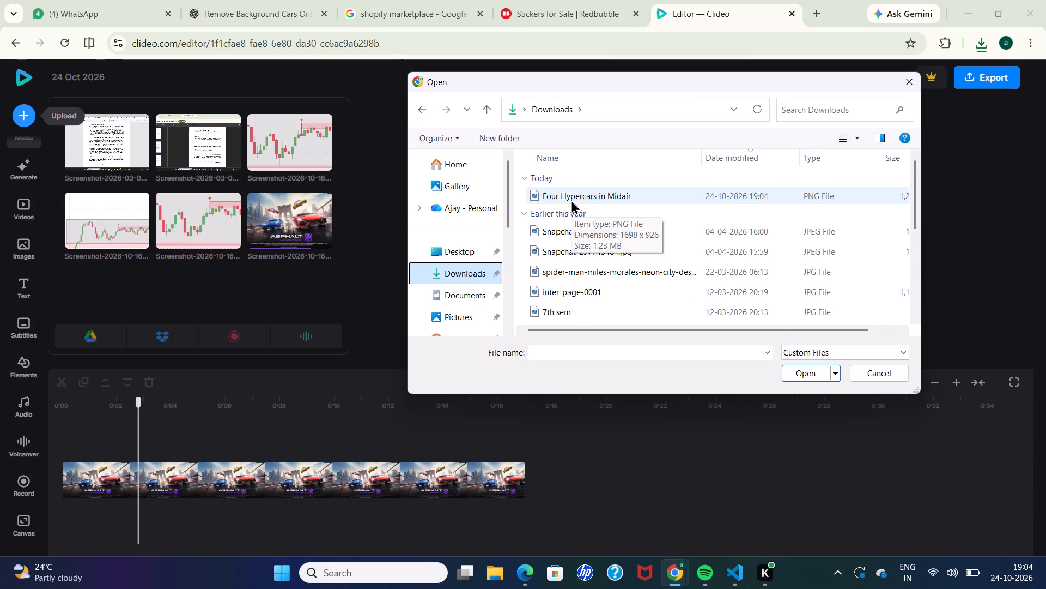
{"action": "scroll", "coordinate": [571, 200], "scroll_direction": "down", "scroll_amount": 2}
{"action": "scroll", "coordinate": [571, 200], "scroll_direction": "up", "scroll_amount": 2}
{"action": "left_click_drag", "start_coordinate": [583, 191], "coordinate": [363, 352]}
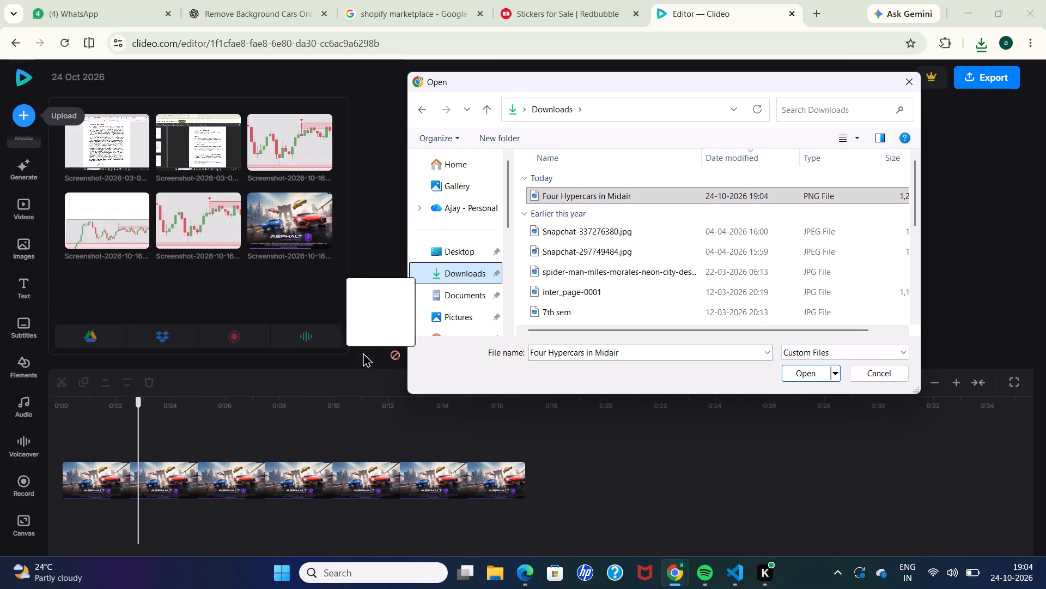
{"action": "left_click_drag", "start_coordinate": [363, 352], "coordinate": [316, 398]}
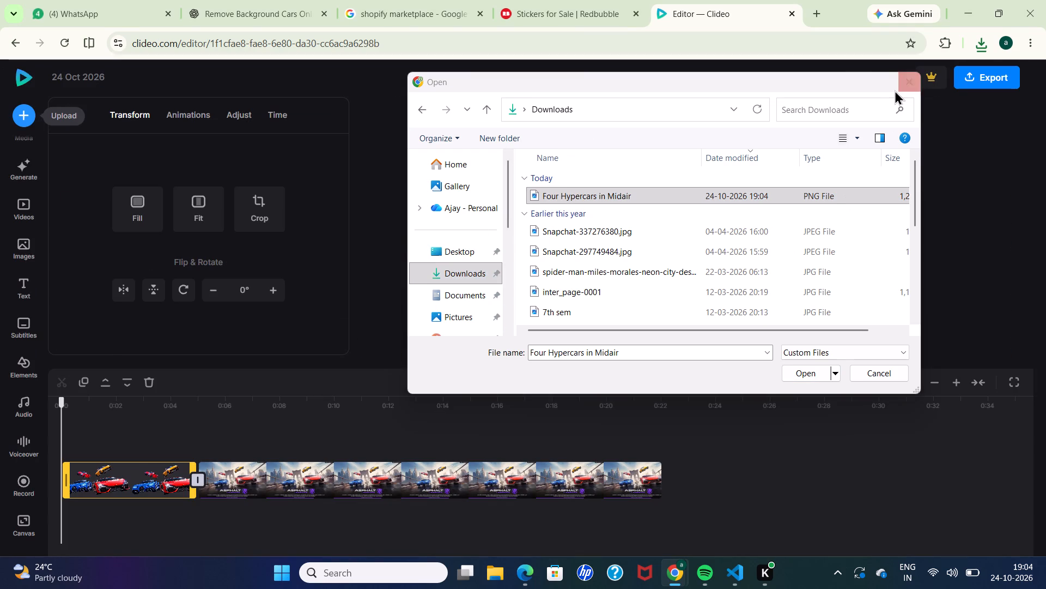
{"action": "left_click", "coordinate": [907, 87]}
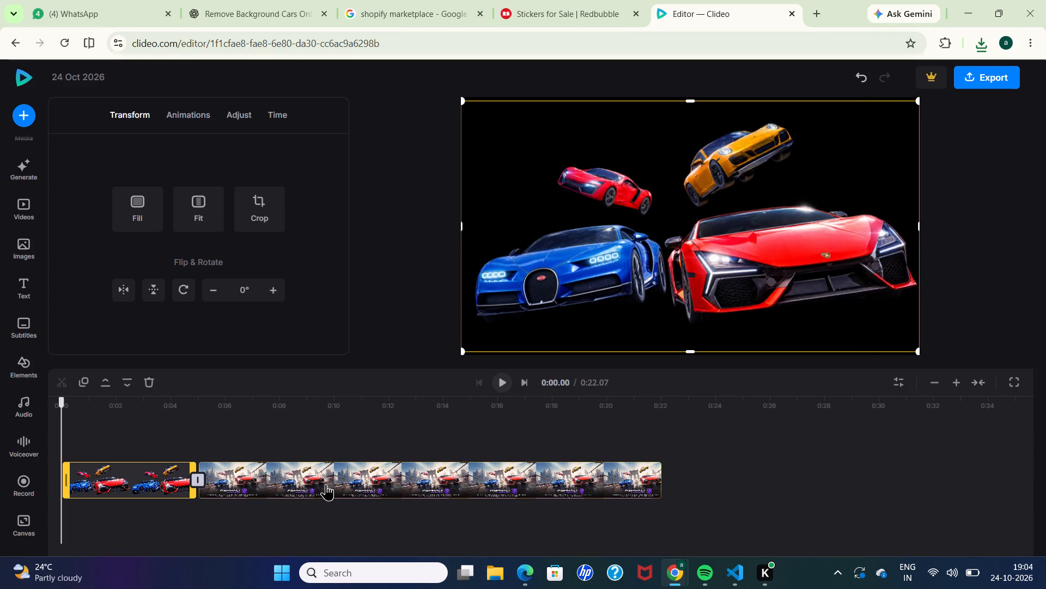
Extend the end of the four-cars clip to about 19.77 s.
{"action": "left_click", "coordinate": [168, 477]}
{"action": "left_click_drag", "start_coordinate": [192, 494], "coordinate": [497, 441]}
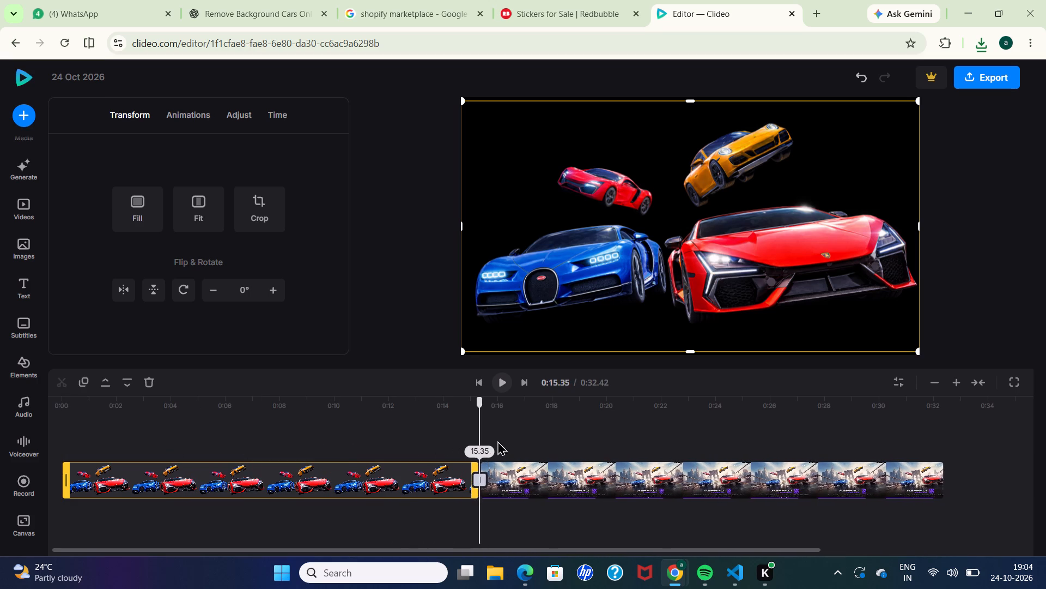
{"action": "left_click_drag", "start_coordinate": [497, 441], "coordinate": [599, 411]}
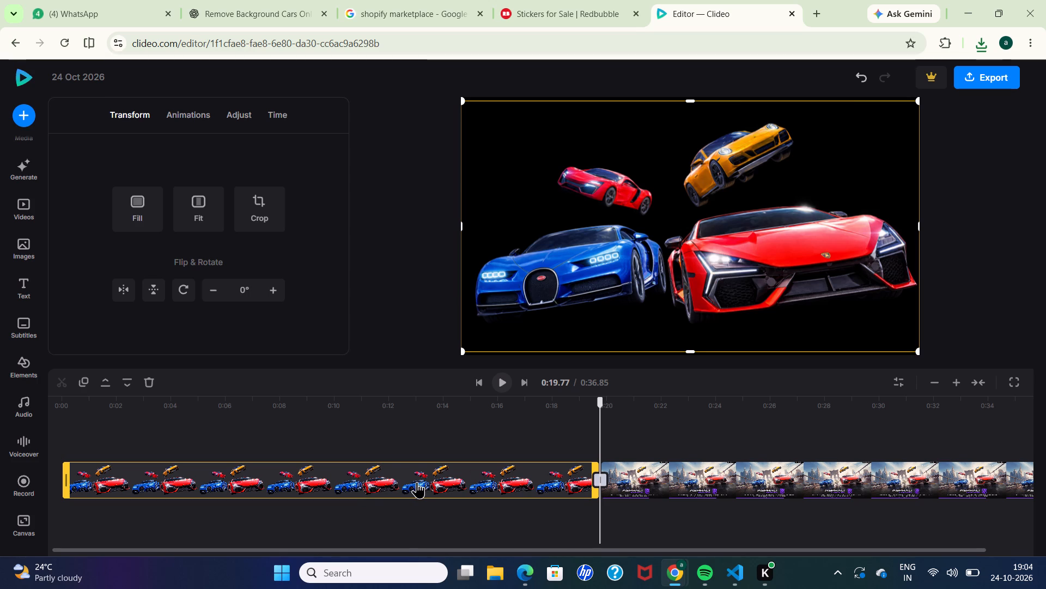
Duplicate the four-cars clip twice.
{"action": "left_click", "coordinate": [84, 385]}
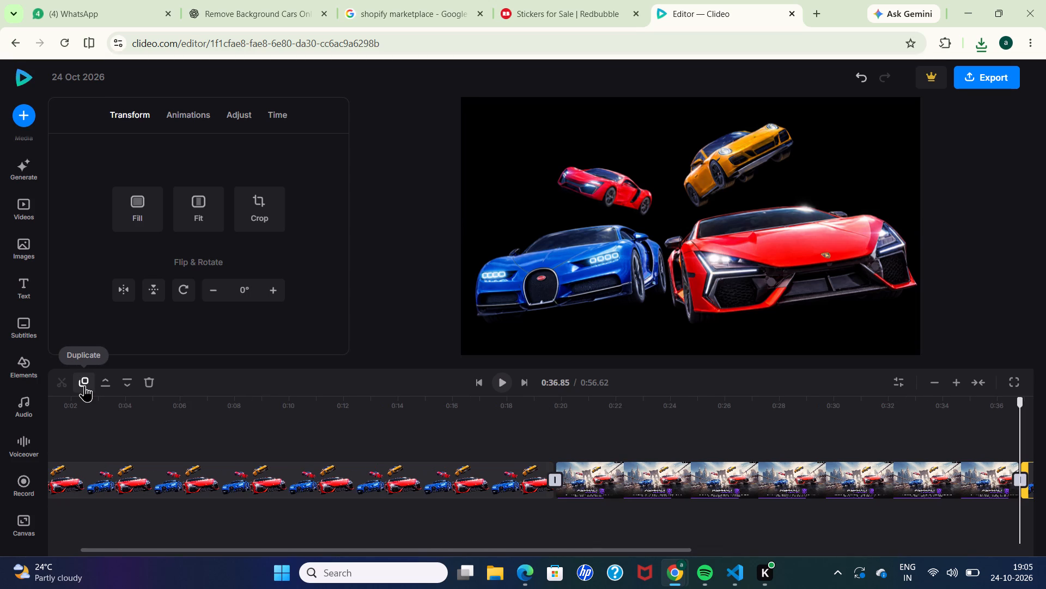
{"action": "left_click", "coordinate": [84, 385]}
Move one four-cars copy onto a new second track, starting at about 2.88 s.
{"action": "left_click_drag", "start_coordinate": [649, 473], "coordinate": [111, 537]}
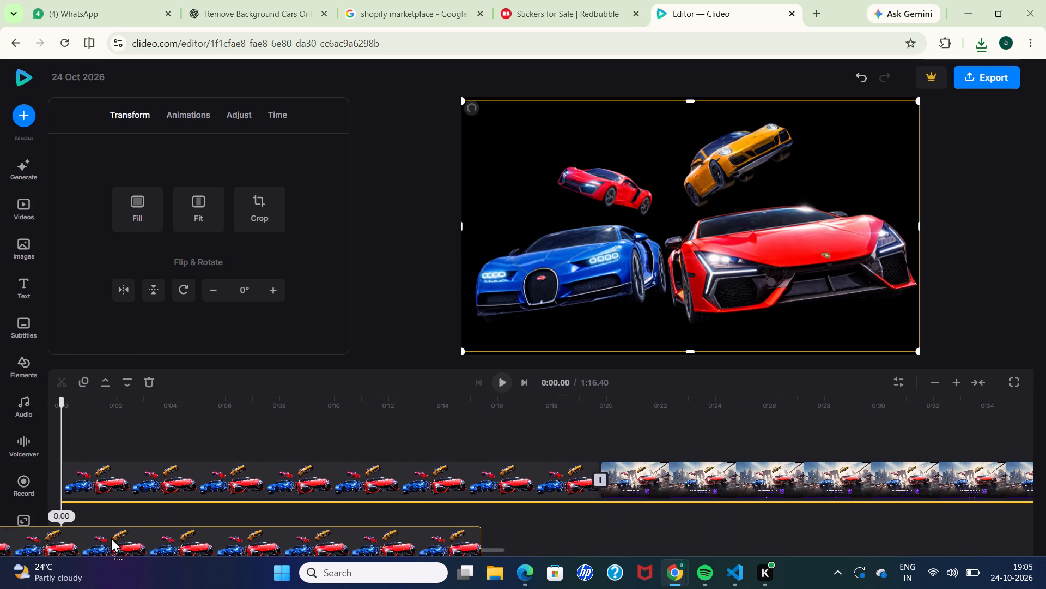
{"action": "left_click_drag", "start_coordinate": [111, 537], "coordinate": [306, 517]}
Move the other four-cars copy from the end of the first track onto a new third track, starting at about 5.32 s.
{"action": "scroll", "coordinate": [278, 464], "scroll_direction": "down", "scroll_amount": 1}
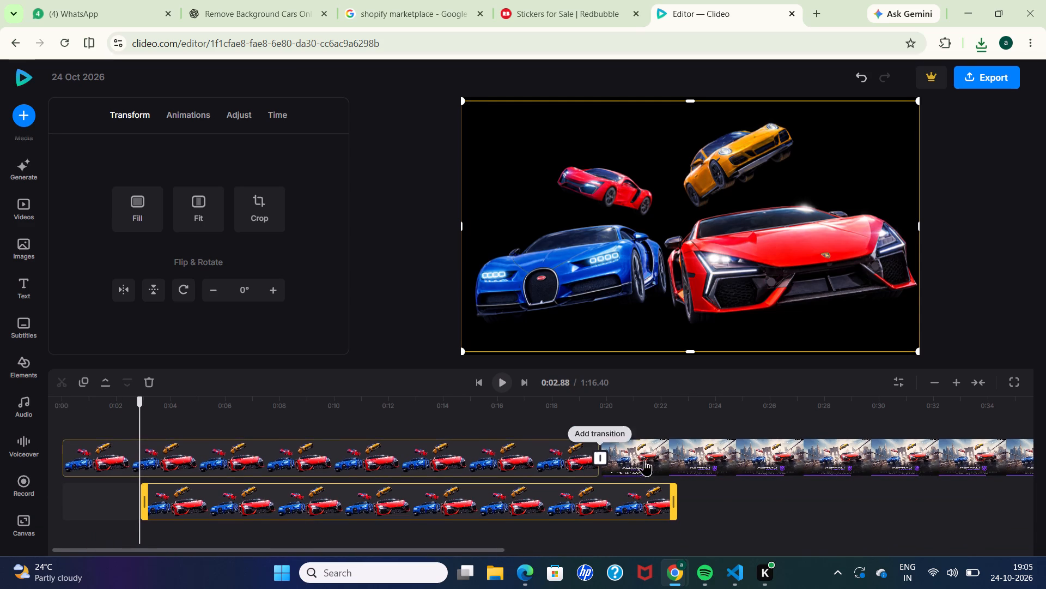
{"action": "scroll", "coordinate": [752, 450], "scroll_direction": "left", "scroll_amount": 13}
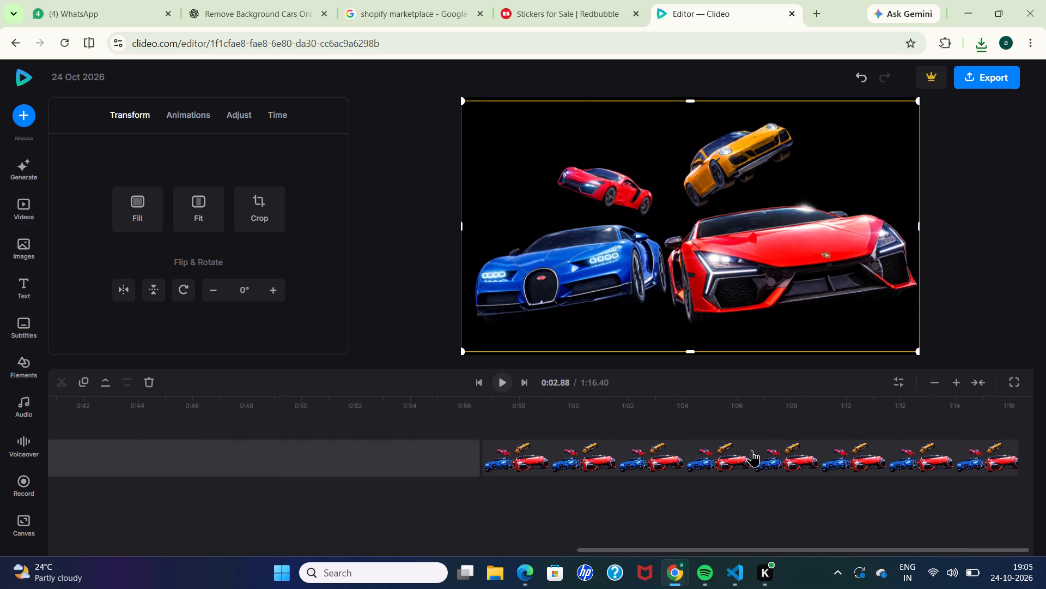
{"action": "left_click_drag", "start_coordinate": [688, 459], "coordinate": [241, 529]}
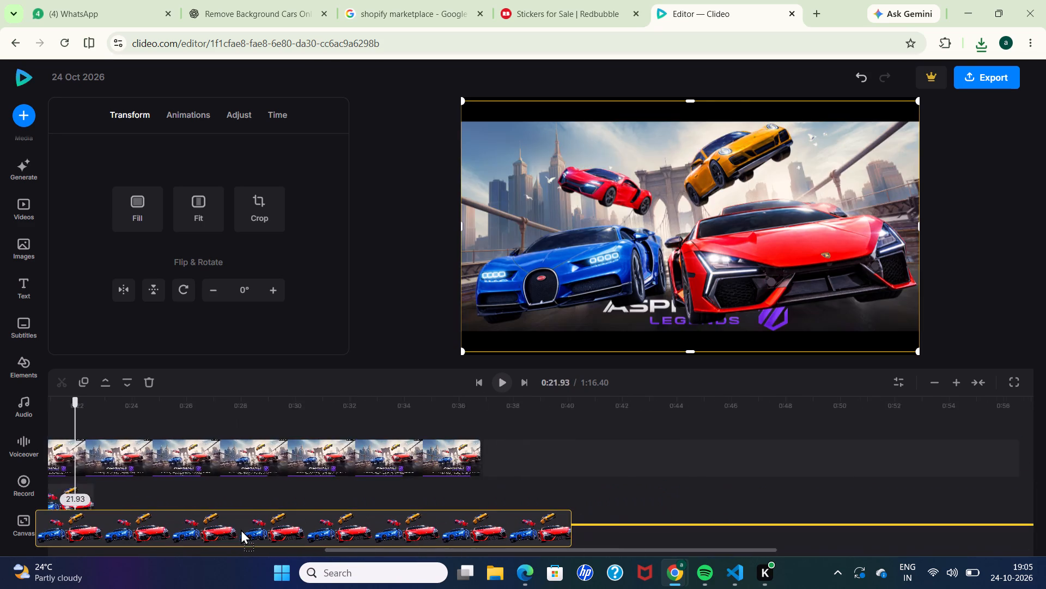
{"action": "left_click_drag", "start_coordinate": [241, 529], "coordinate": [399, 544]}
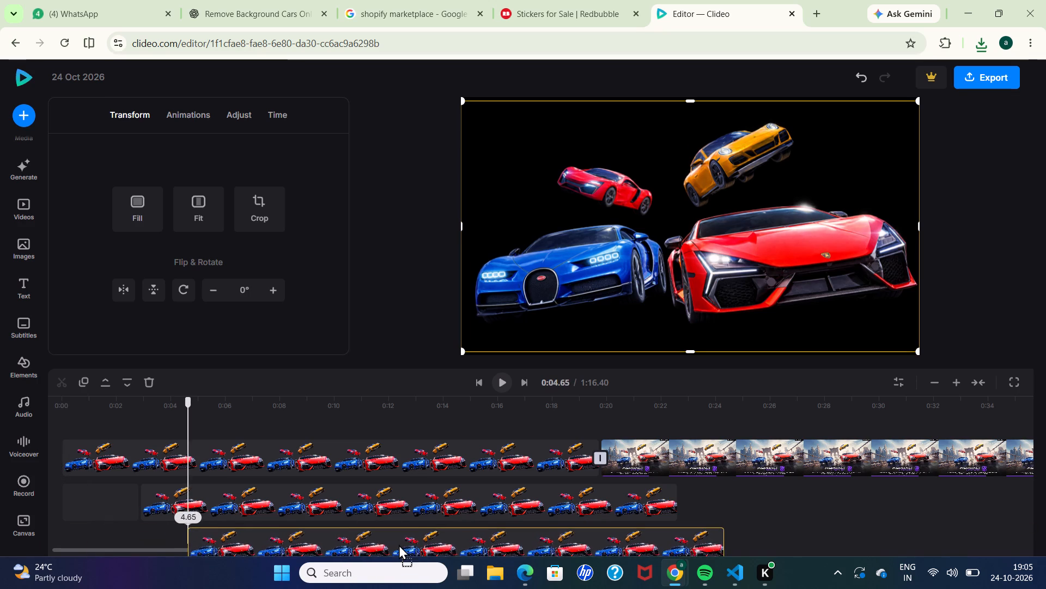
{"action": "left_click_drag", "start_coordinate": [399, 544], "coordinate": [411, 539]}
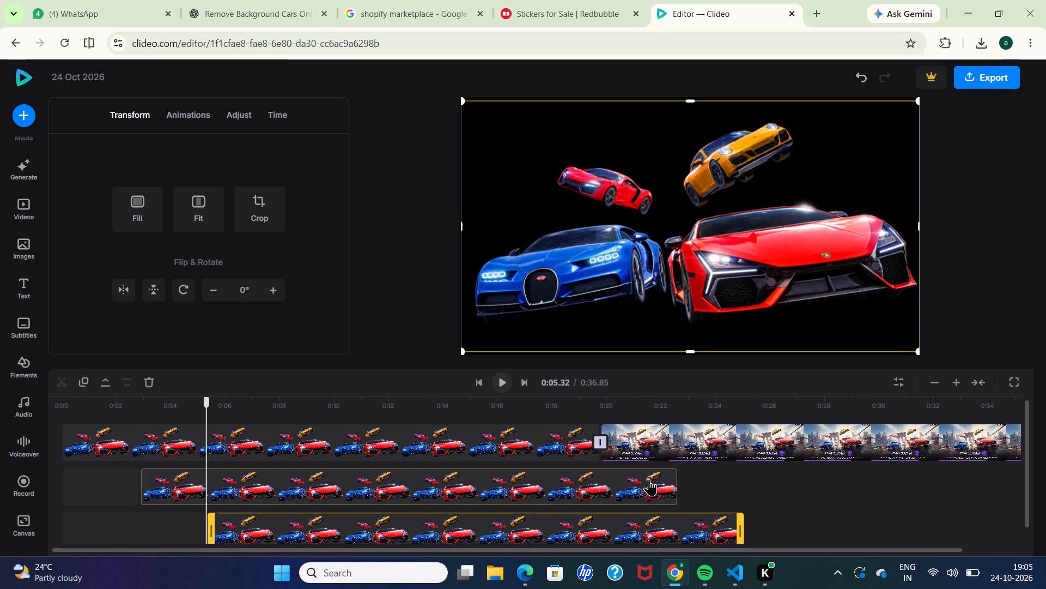
Move the Asphalt Legends clip off the first track onto a new fourth track below the car clips, starting at about 12 s.
{"action": "scroll", "coordinate": [738, 464], "scroll_direction": "down", "scroll_amount": 1}
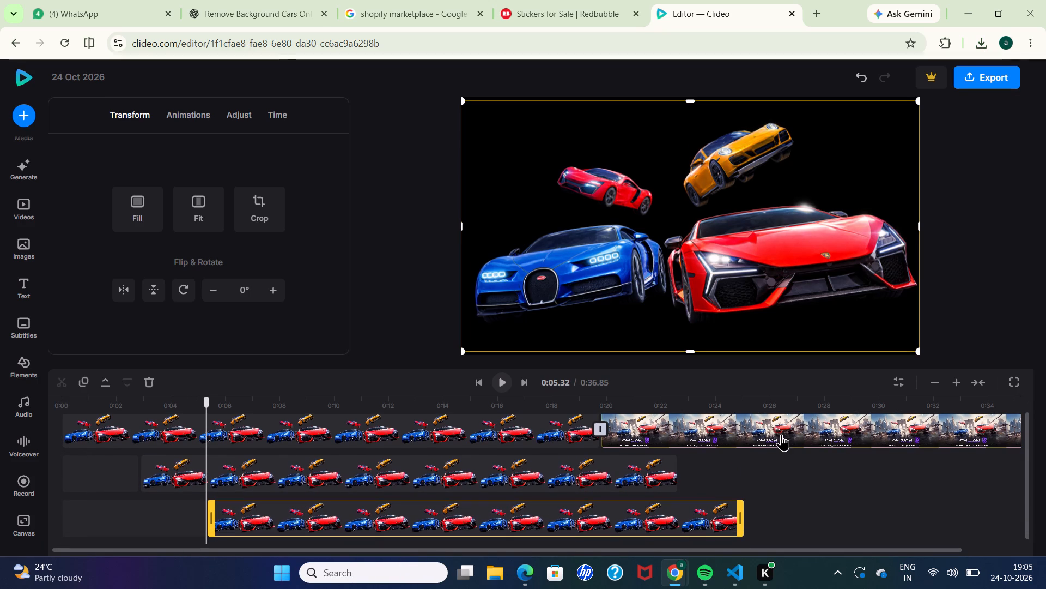
{"action": "left_click_drag", "start_coordinate": [781, 434], "coordinate": [576, 575]}
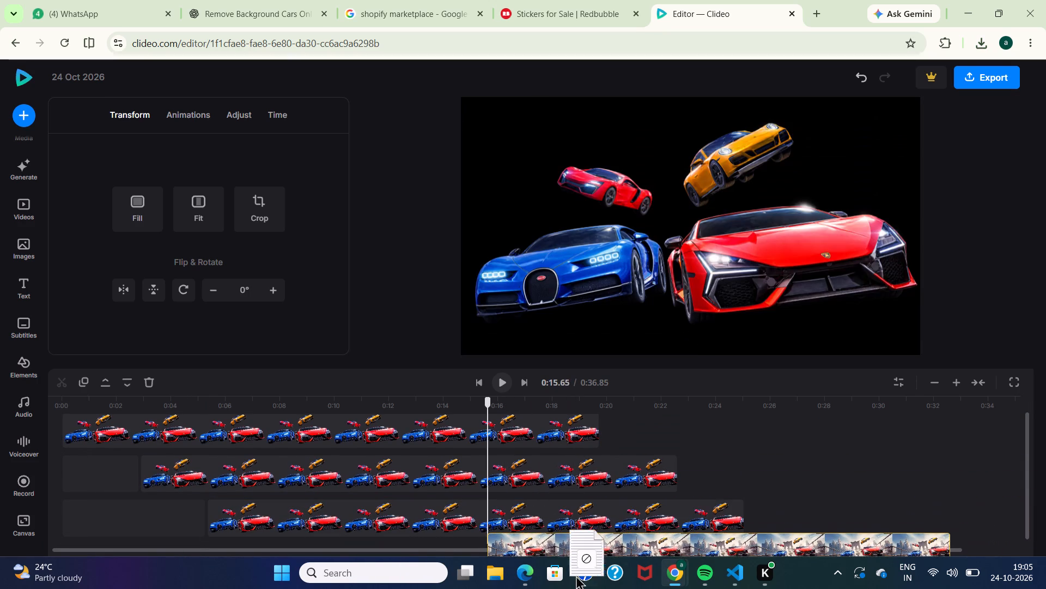
{"action": "left_click_drag", "start_coordinate": [576, 575], "coordinate": [816, 485]}
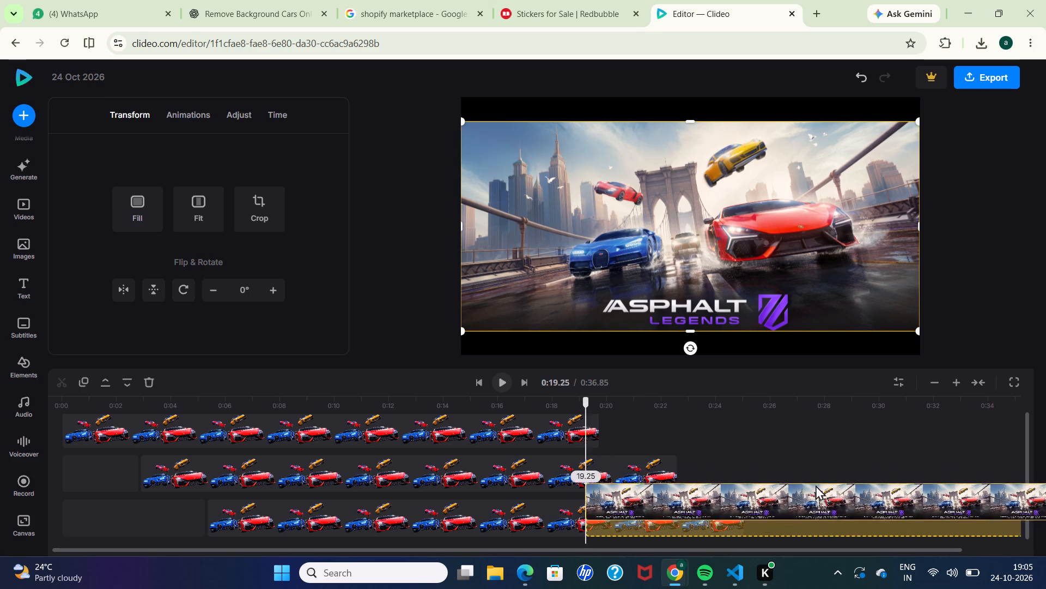
{"action": "left_click_drag", "start_coordinate": [816, 485], "coordinate": [804, 441]}
{"action": "scroll", "coordinate": [798, 466], "scroll_direction": "down", "scroll_amount": 1}
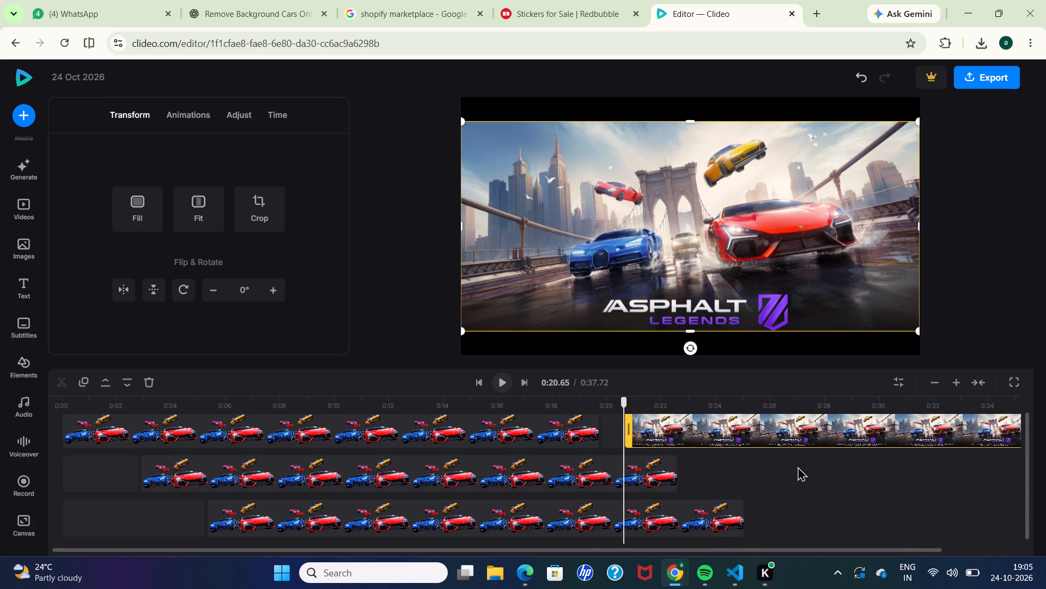
{"action": "scroll", "coordinate": [798, 466], "scroll_direction": "down", "scroll_amount": 1}
{"action": "left_click_drag", "start_coordinate": [805, 432], "coordinate": [753, 546]}
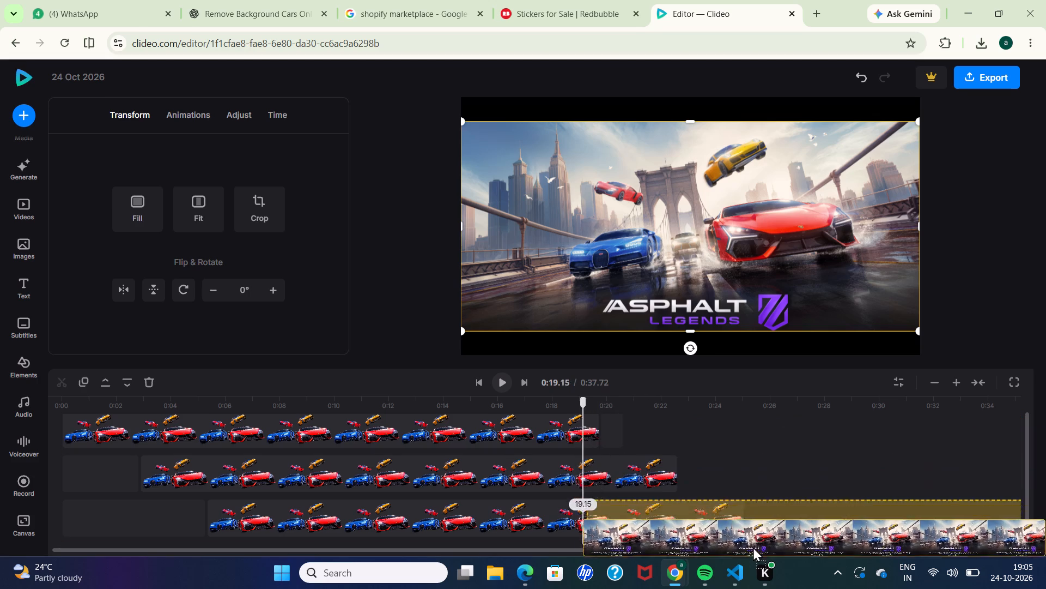
{"action": "left_click_drag", "start_coordinate": [753, 546], "coordinate": [725, 555]}
{"action": "left_click_drag", "start_coordinate": [725, 555], "coordinate": [759, 506]}
{"action": "left_click_drag", "start_coordinate": [744, 437], "coordinate": [567, 551]}
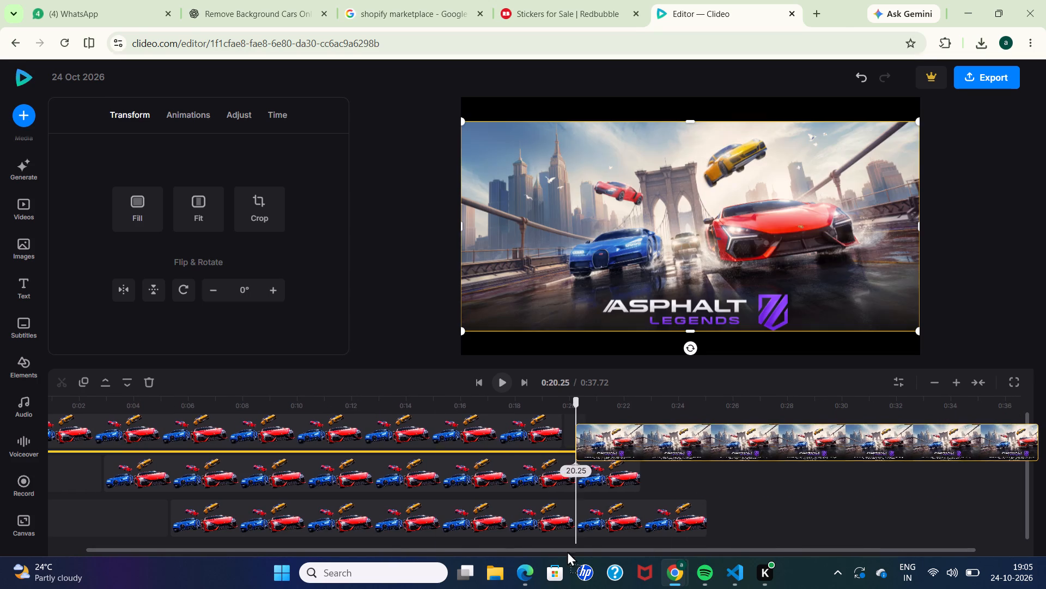
{"action": "left_click_drag", "start_coordinate": [567, 551], "coordinate": [516, 542]}
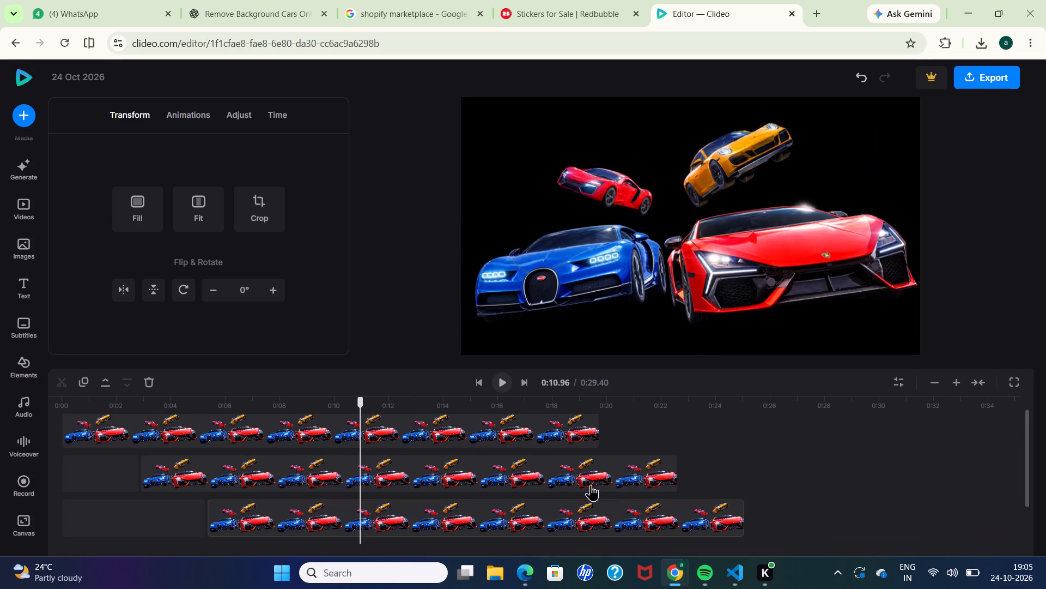
Extend the start of the fourth-track Asphalt Legends clip back to about 9.22 s.
{"action": "scroll", "coordinate": [743, 449], "scroll_direction": "down", "scroll_amount": 1}
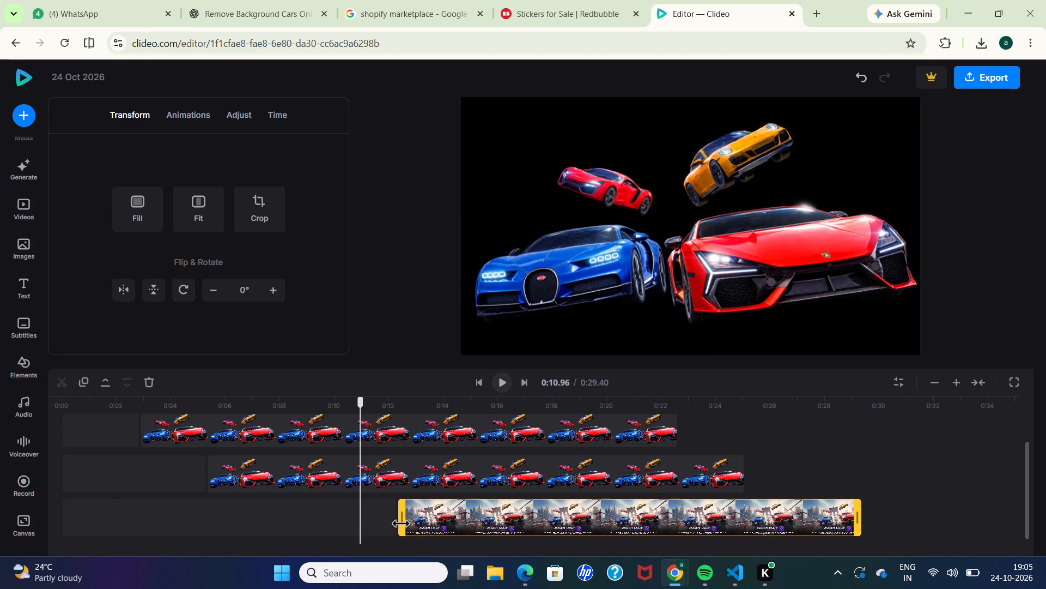
{"action": "left_click_drag", "start_coordinate": [400, 523], "coordinate": [319, 527]}
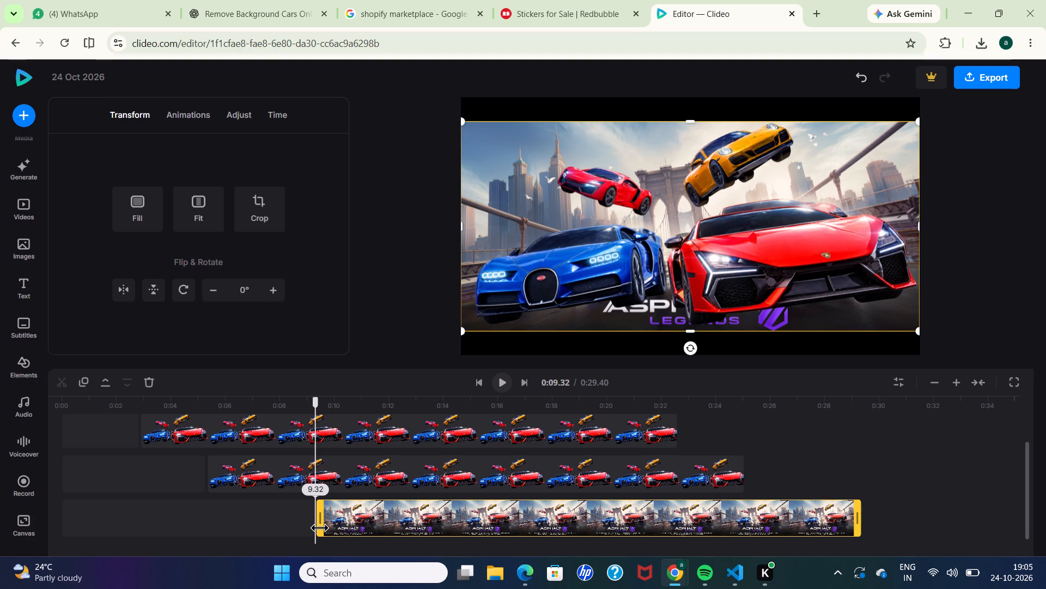
{"action": "left_click_drag", "start_coordinate": [319, 527], "coordinate": [316, 528]}
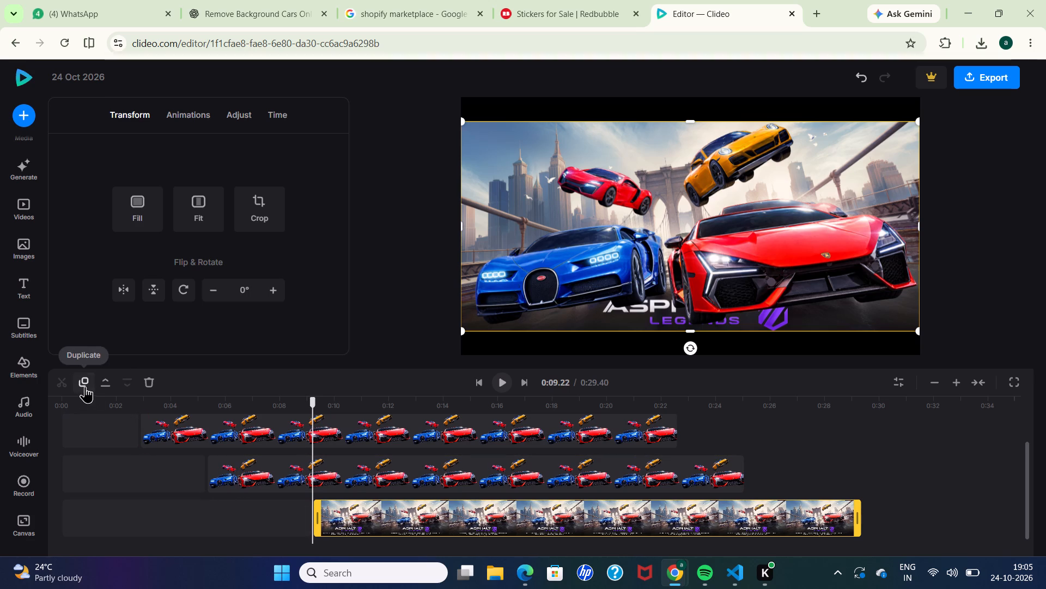
Duplicate the four-cars clip on the third track.
{"action": "left_click", "coordinate": [258, 449]}
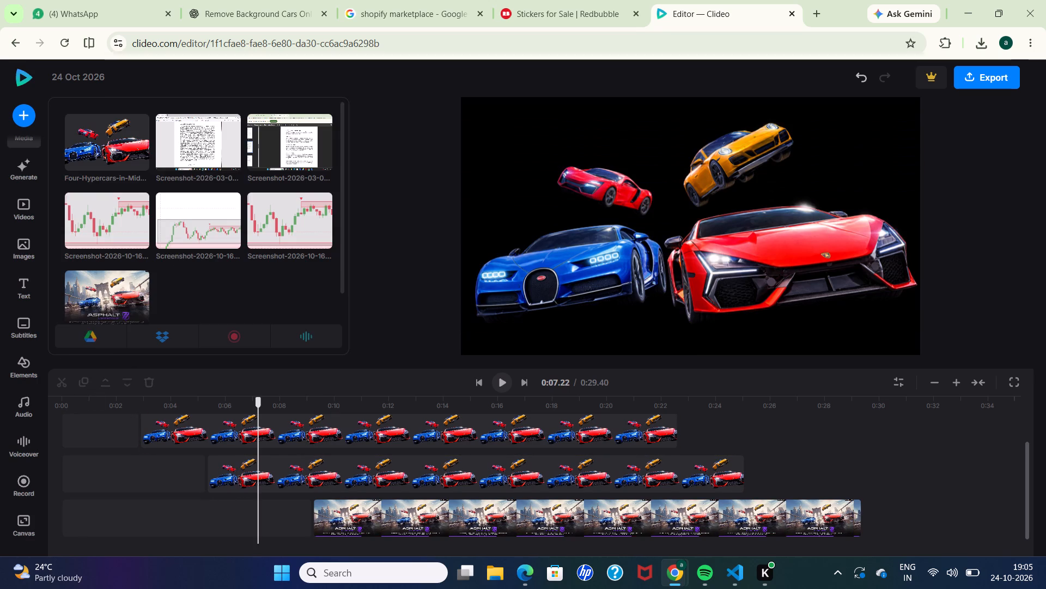
{"action": "left_click", "coordinate": [297, 470]}
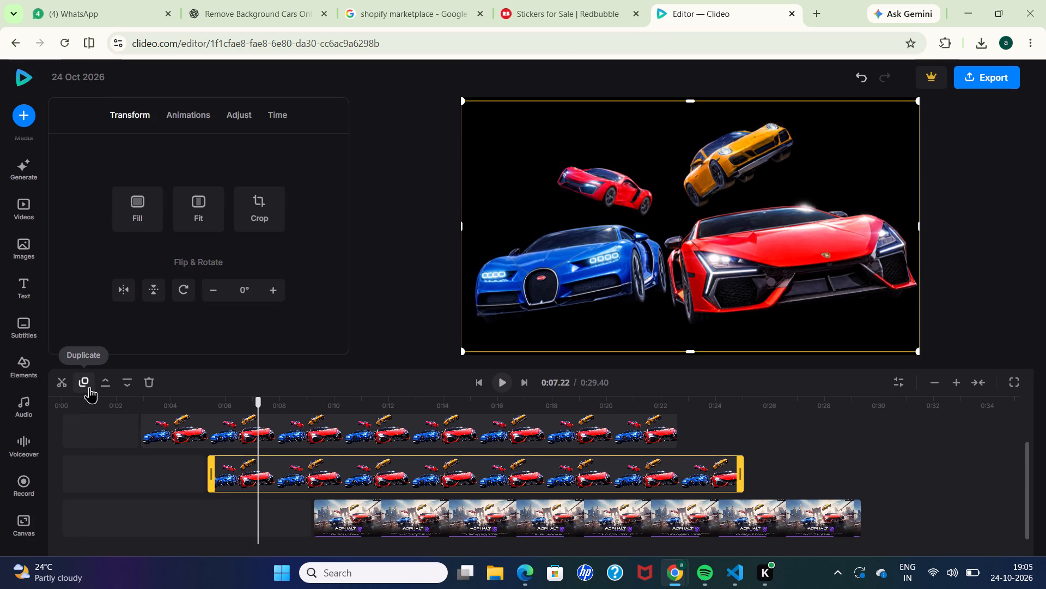
{"action": "left_click", "coordinate": [89, 385]}
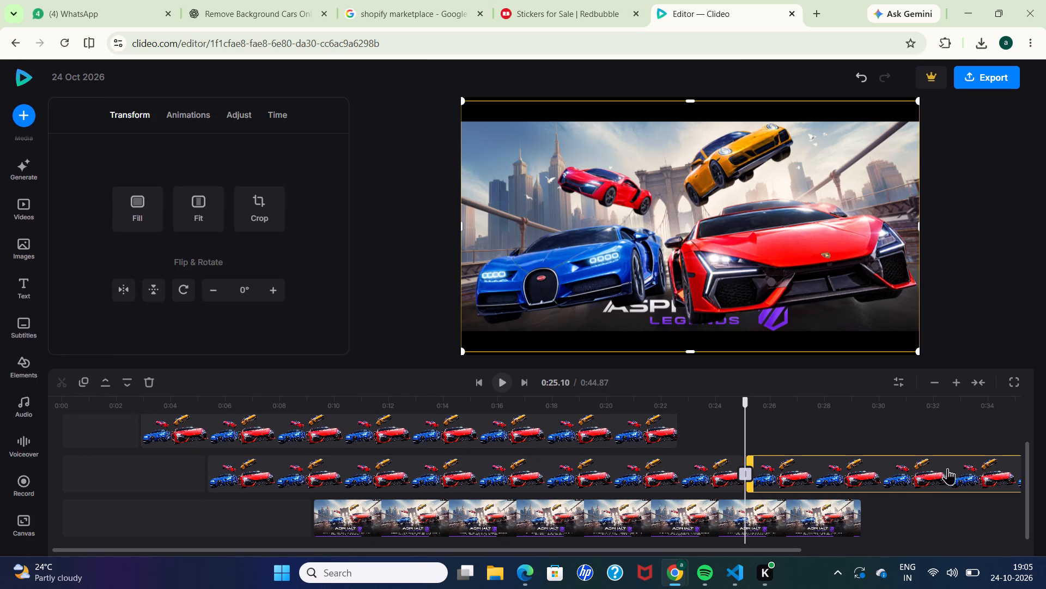
Move the duplicated four-cars clip from the end of the third track onto the fourth track, starting at about 9.22 s.
{"action": "left_click_drag", "start_coordinate": [911, 478], "coordinate": [527, 525]}
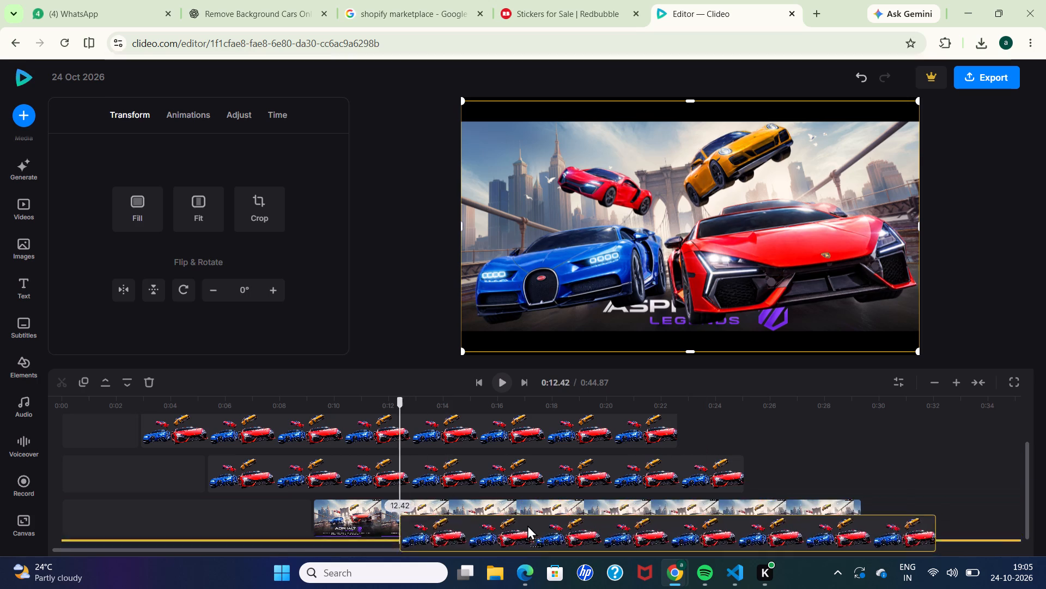
{"action": "left_click_drag", "start_coordinate": [527, 525], "coordinate": [475, 517]}
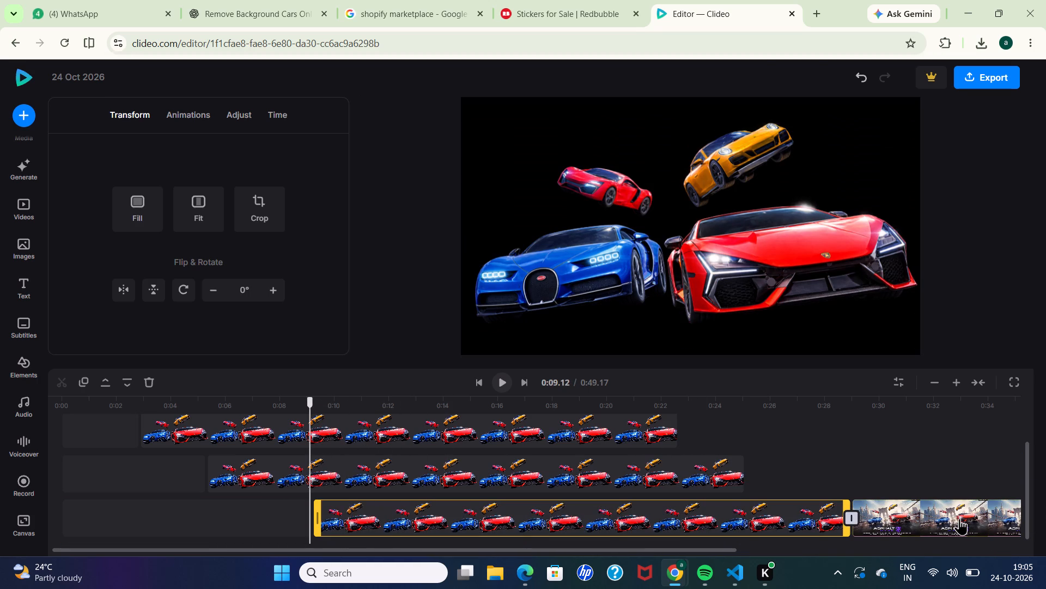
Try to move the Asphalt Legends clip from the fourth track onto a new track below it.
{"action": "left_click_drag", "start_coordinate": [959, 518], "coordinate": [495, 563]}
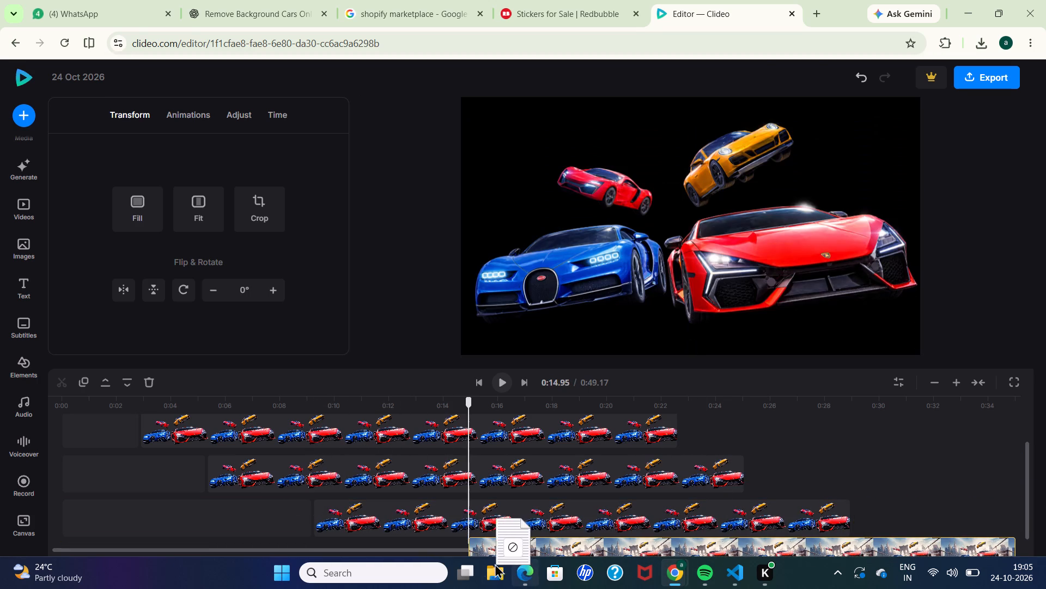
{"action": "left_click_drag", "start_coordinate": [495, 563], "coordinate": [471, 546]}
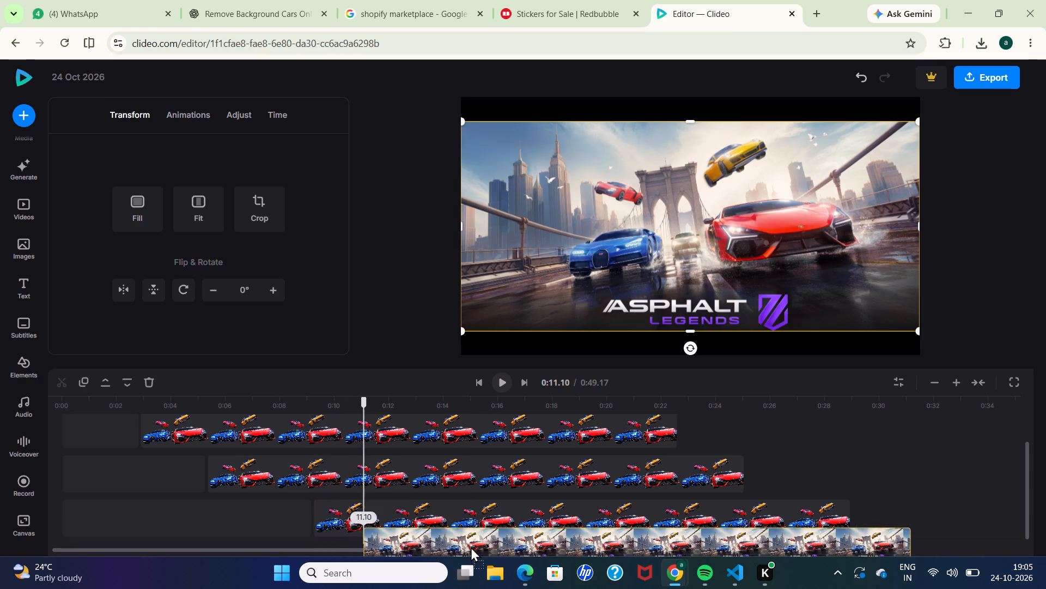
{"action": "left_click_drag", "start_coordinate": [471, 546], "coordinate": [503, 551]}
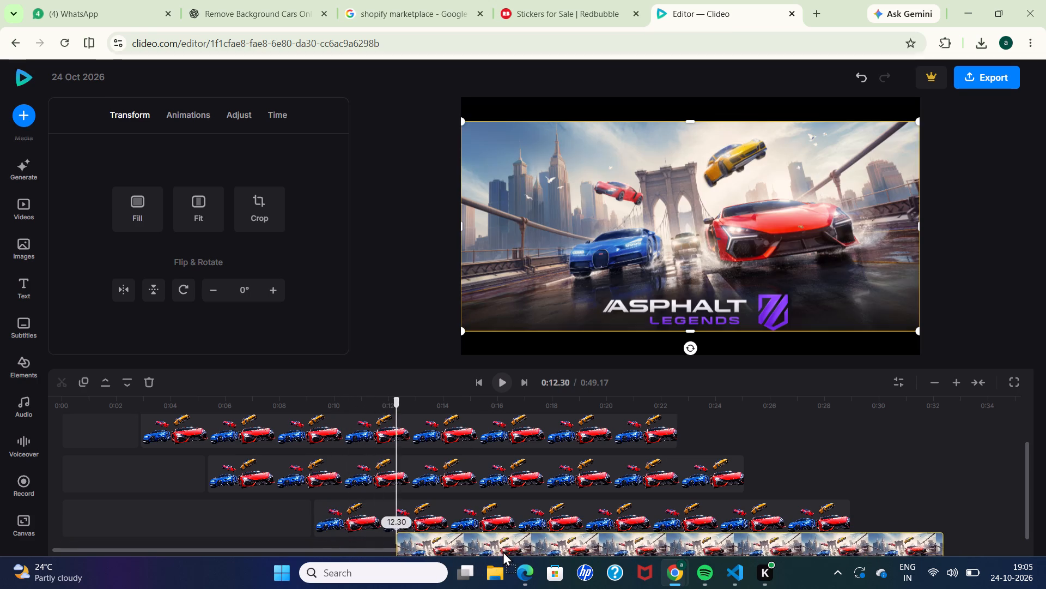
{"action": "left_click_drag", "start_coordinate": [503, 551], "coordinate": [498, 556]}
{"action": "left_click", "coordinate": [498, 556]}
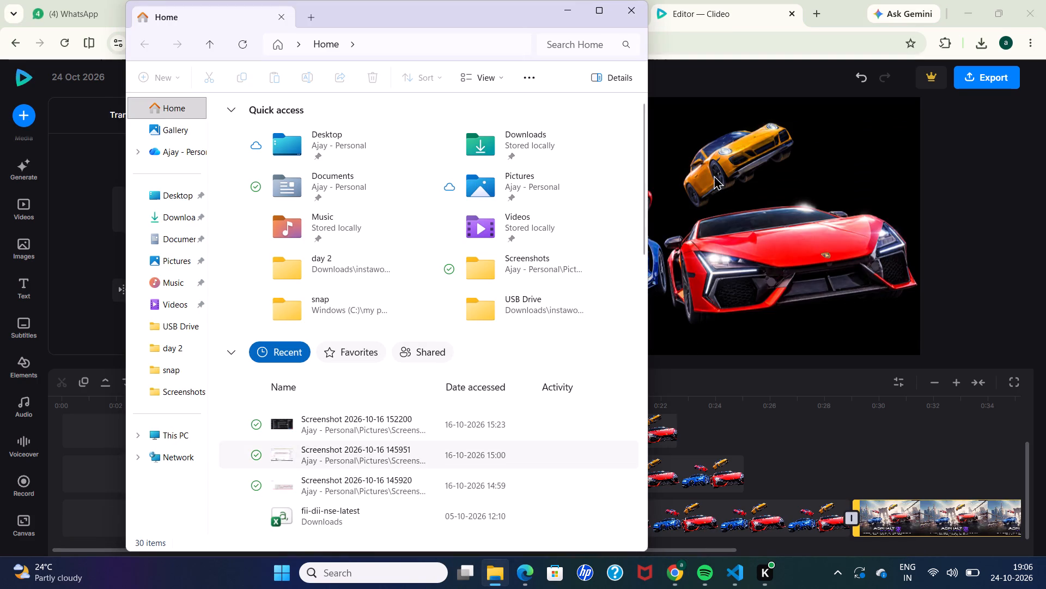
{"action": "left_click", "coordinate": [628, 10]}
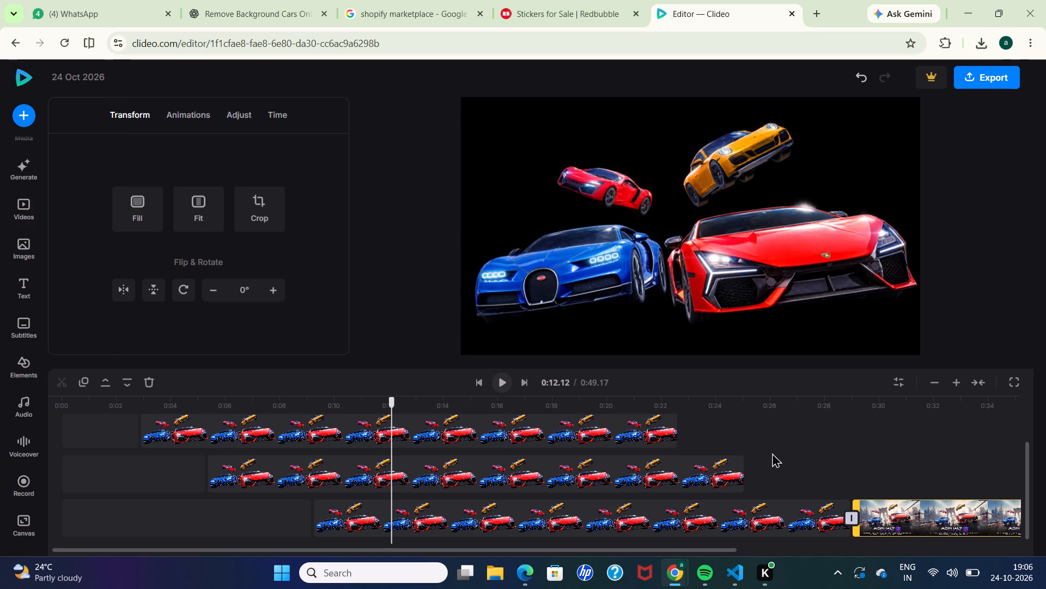
Move the Asphalt Legends clip off the fourth track onto a new fifth track below it, starting at about 11.87 s.
{"action": "left_click_drag", "start_coordinate": [890, 513], "coordinate": [535, 535]}
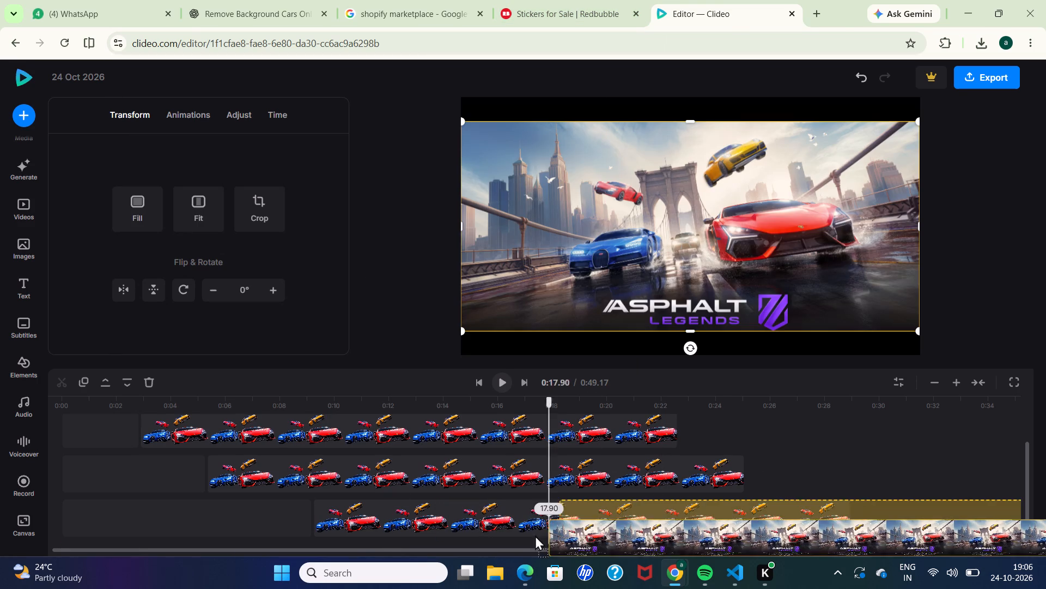
{"action": "left_click_drag", "start_coordinate": [535, 535], "coordinate": [422, 544]}
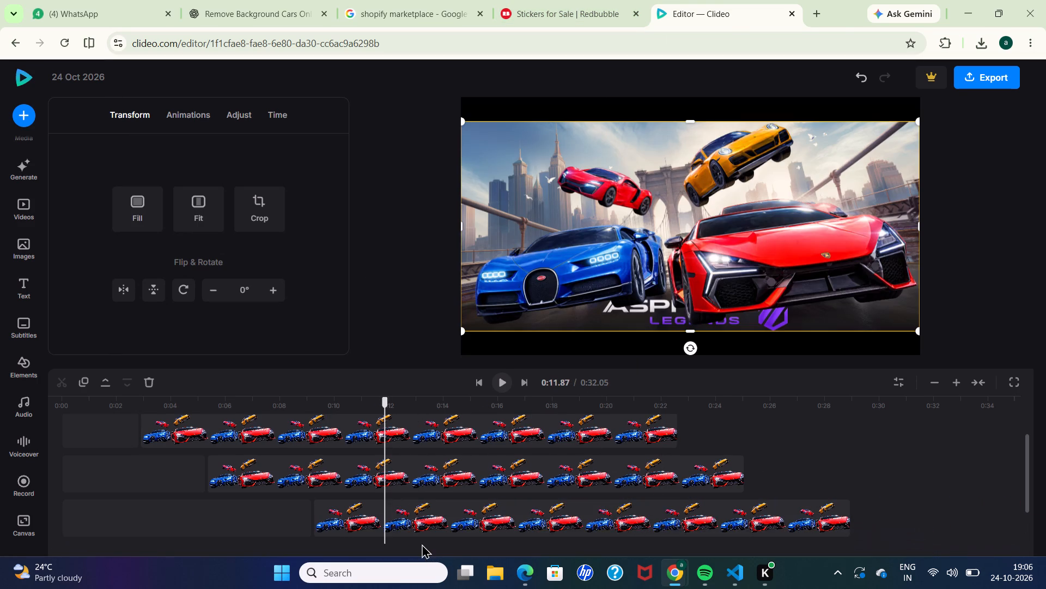
{"action": "scroll", "coordinate": [546, 495], "scroll_direction": "down", "scroll_amount": 1}
{"action": "scroll", "coordinate": [546, 495], "scroll_direction": "up", "scroll_amount": 4}
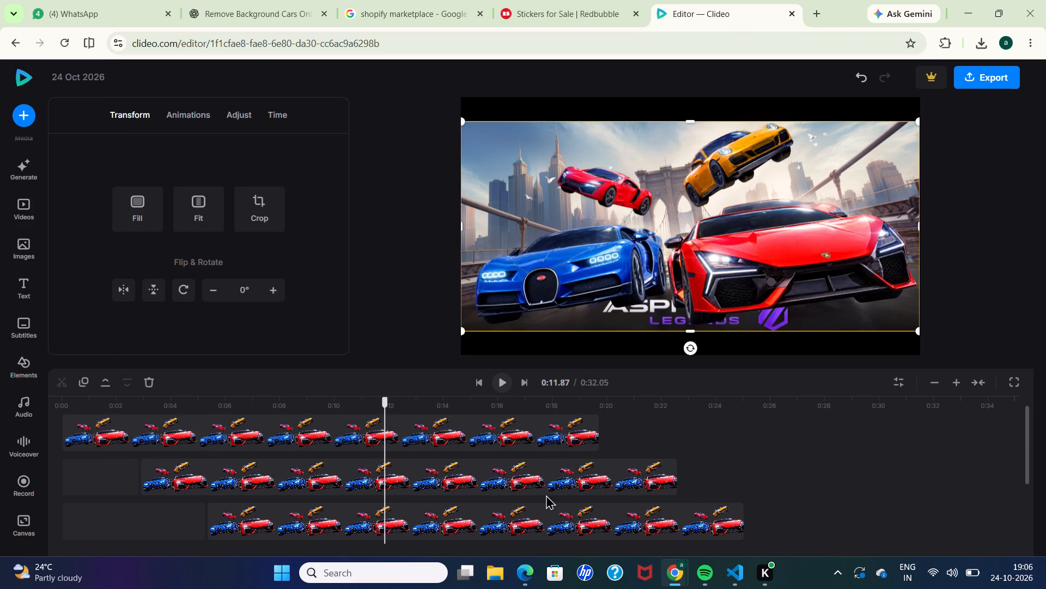
{"action": "scroll", "coordinate": [546, 495], "scroll_direction": "down", "scroll_amount": 2}
{"action": "scroll", "coordinate": [546, 495], "scroll_direction": "up", "scroll_amount": 1}
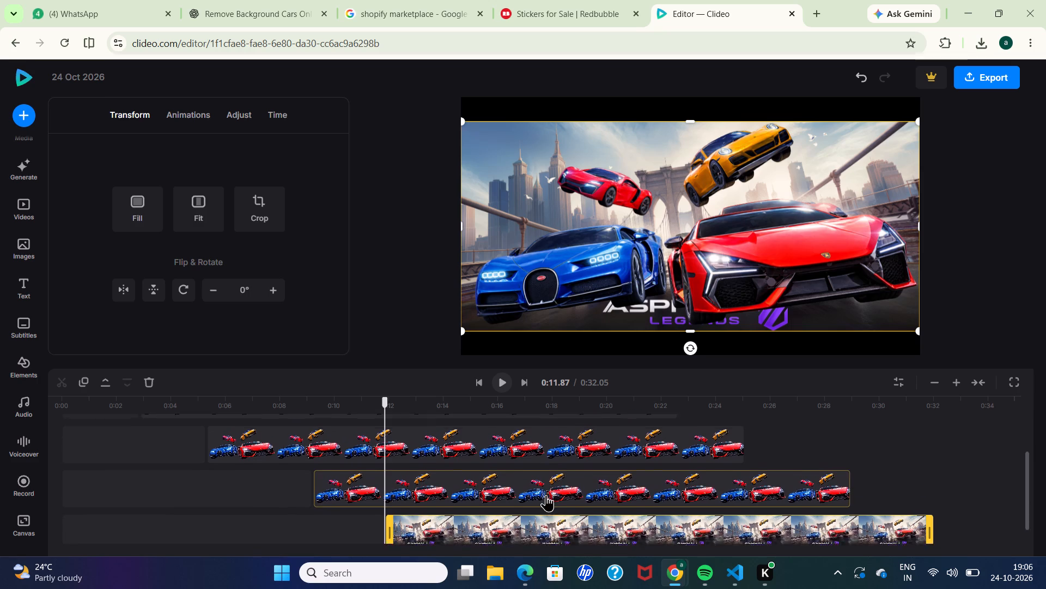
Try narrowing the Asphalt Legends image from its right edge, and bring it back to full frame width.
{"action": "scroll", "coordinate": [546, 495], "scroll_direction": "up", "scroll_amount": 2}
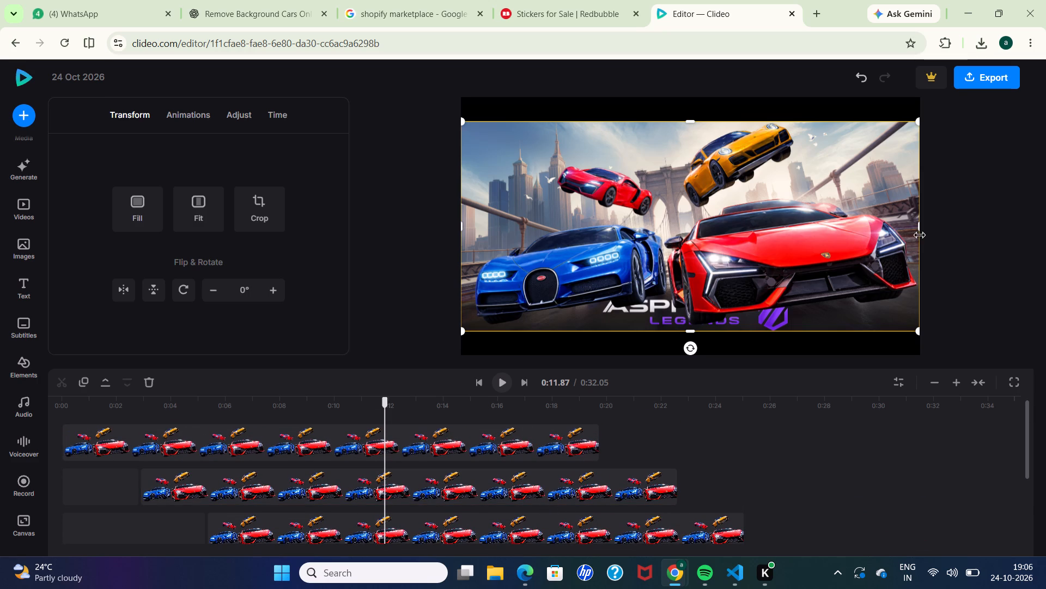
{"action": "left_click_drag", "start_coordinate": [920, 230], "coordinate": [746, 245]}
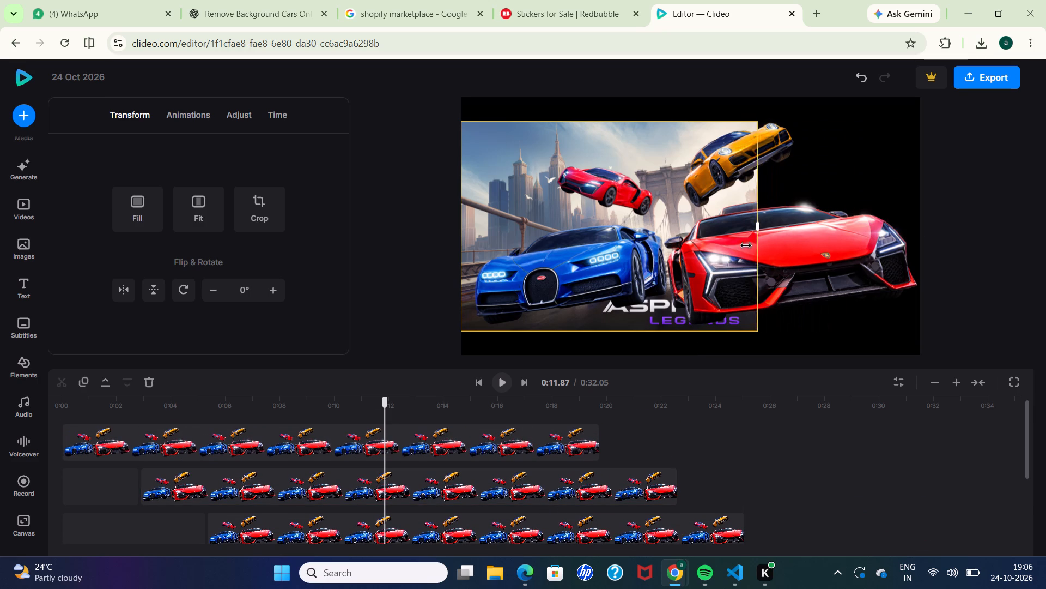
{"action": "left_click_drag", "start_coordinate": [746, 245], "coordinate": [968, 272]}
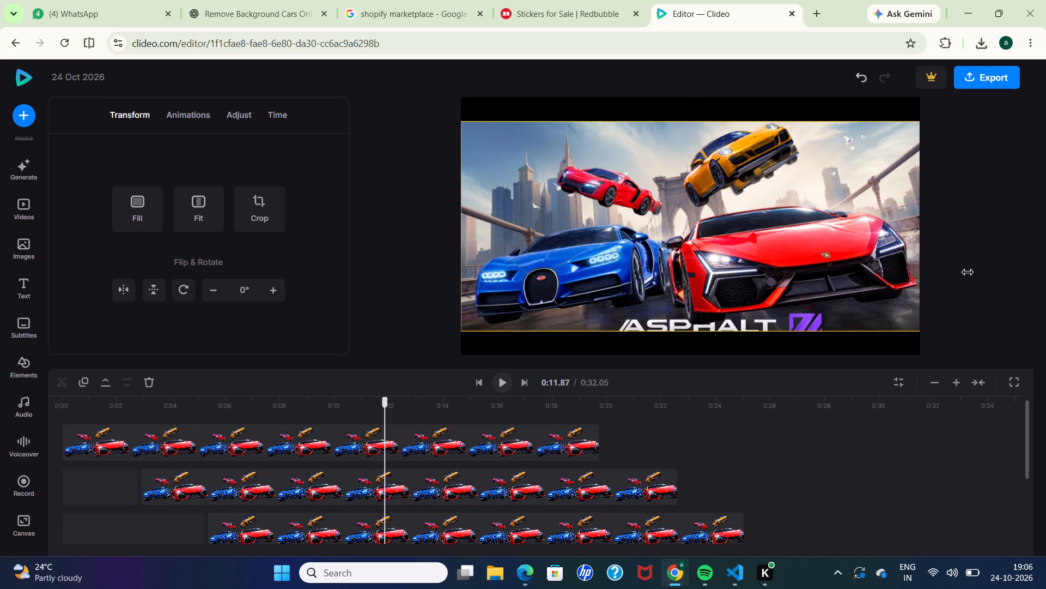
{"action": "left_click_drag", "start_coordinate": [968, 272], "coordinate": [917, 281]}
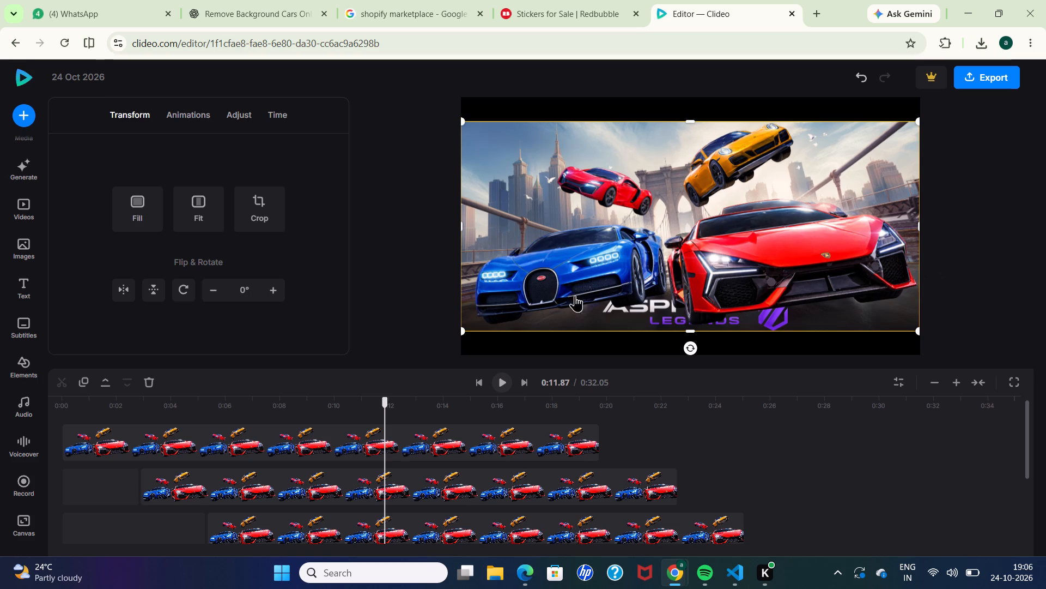
Crop the first-track four-cars image from its right and top edges down to the blue car.
{"action": "left_click", "coordinate": [496, 436]}
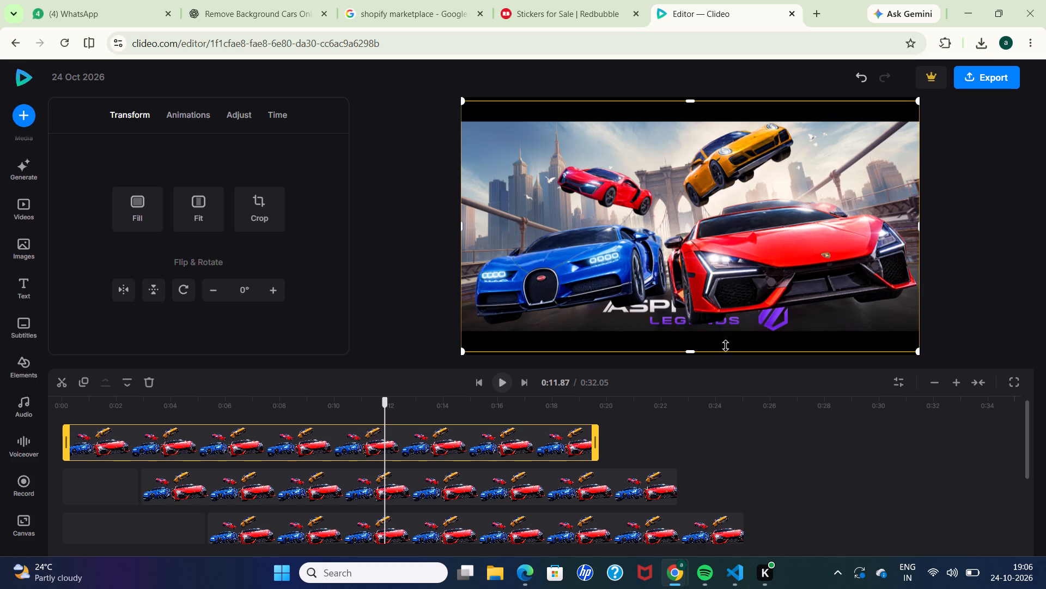
{"action": "left_click_drag", "start_coordinate": [916, 225], "coordinate": [826, 238]}
{"action": "left_click_drag", "start_coordinate": [826, 238], "coordinate": [667, 257]}
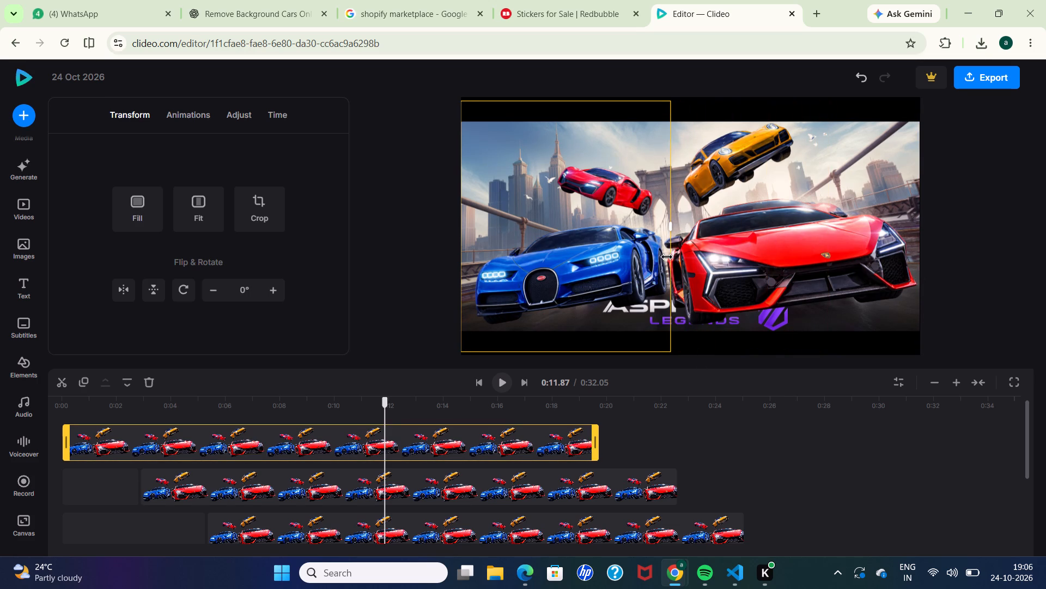
{"action": "left_click_drag", "start_coordinate": [667, 257], "coordinate": [664, 258]}
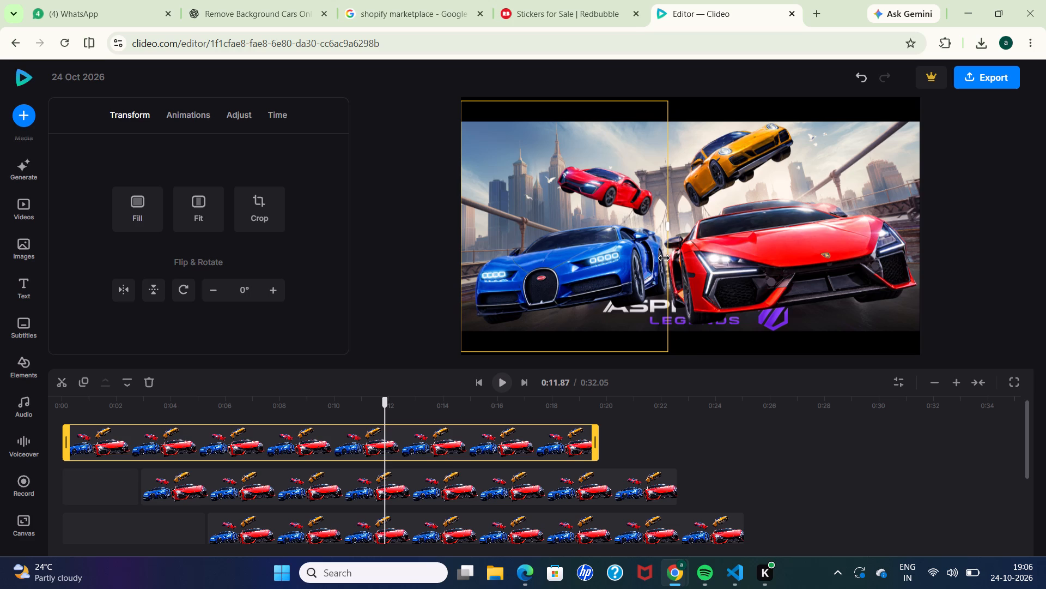
{"action": "left_click_drag", "start_coordinate": [664, 258], "coordinate": [662, 258]}
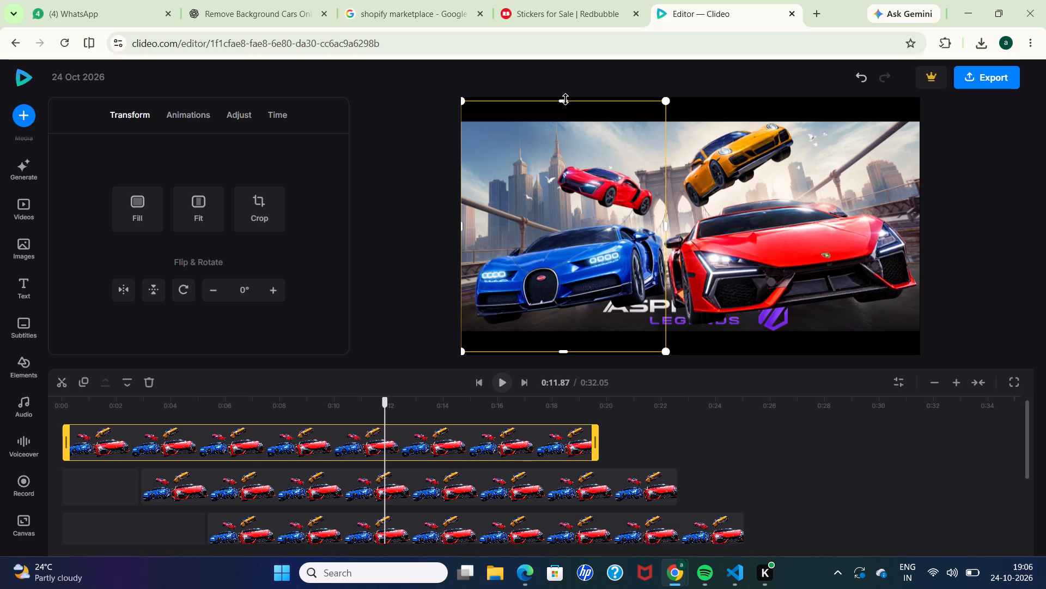
{"action": "left_click_drag", "start_coordinate": [565, 100], "coordinate": [595, 209]}
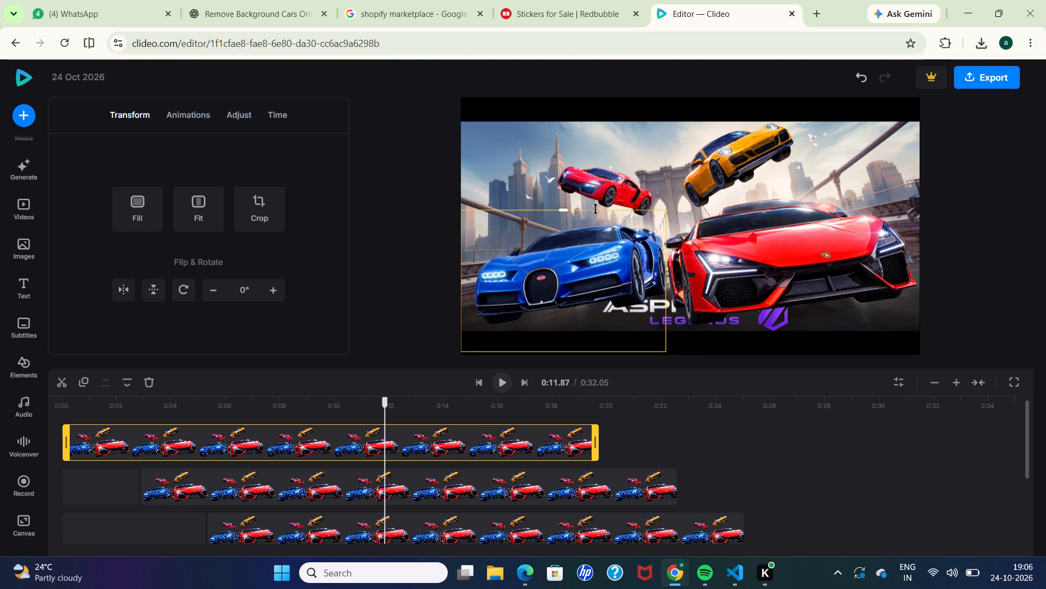
{"action": "left_click_drag", "start_coordinate": [595, 209], "coordinate": [609, 217]}
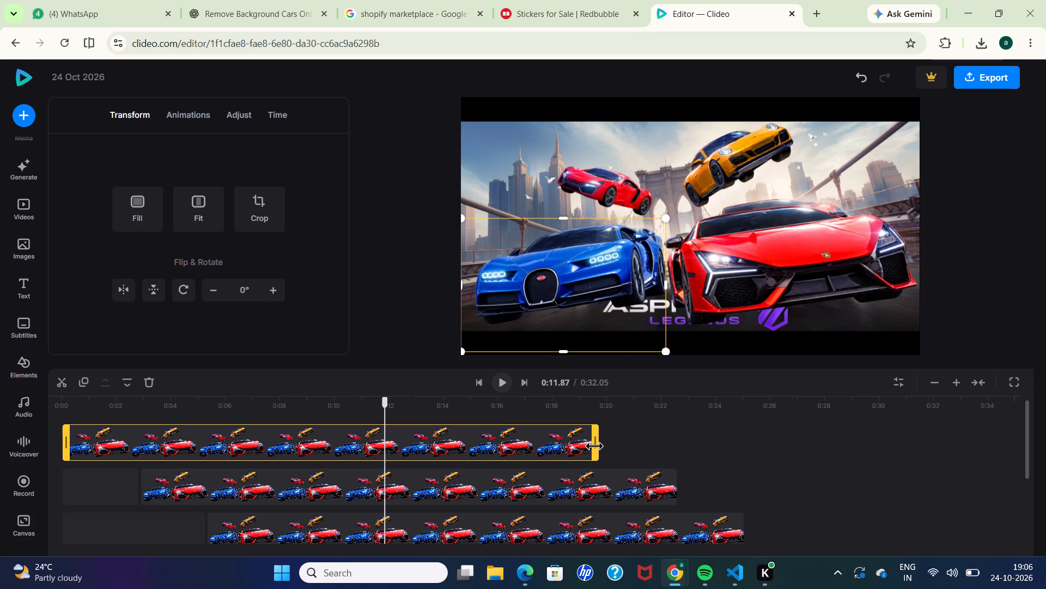
Extend the end of the first-track clip to about 28.12 s.
{"action": "left_click_drag", "start_coordinate": [594, 446], "coordinate": [768, 439]}
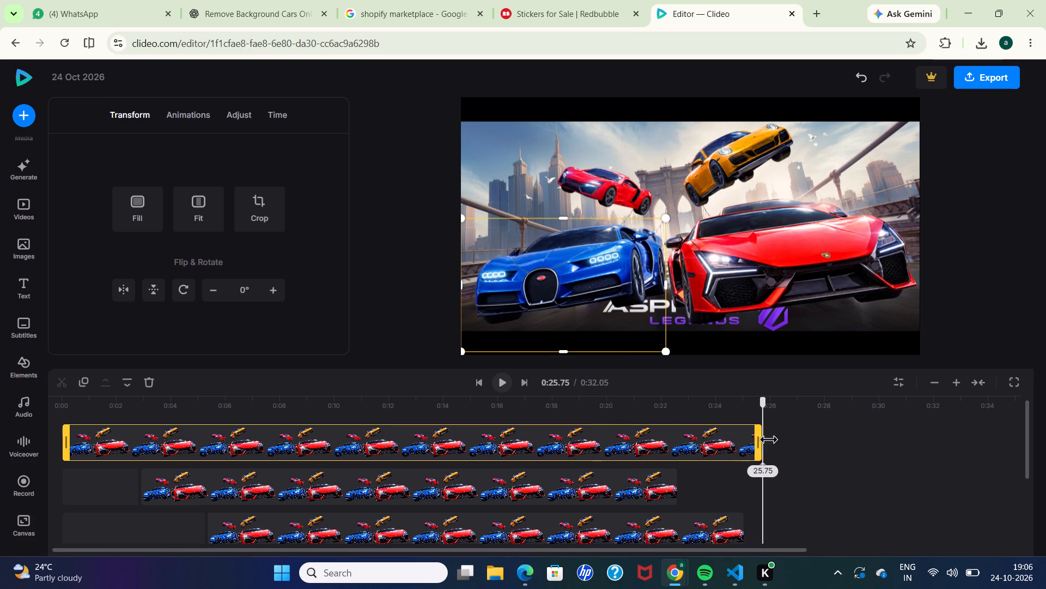
{"action": "left_click_drag", "start_coordinate": [768, 439], "coordinate": [822, 433]}
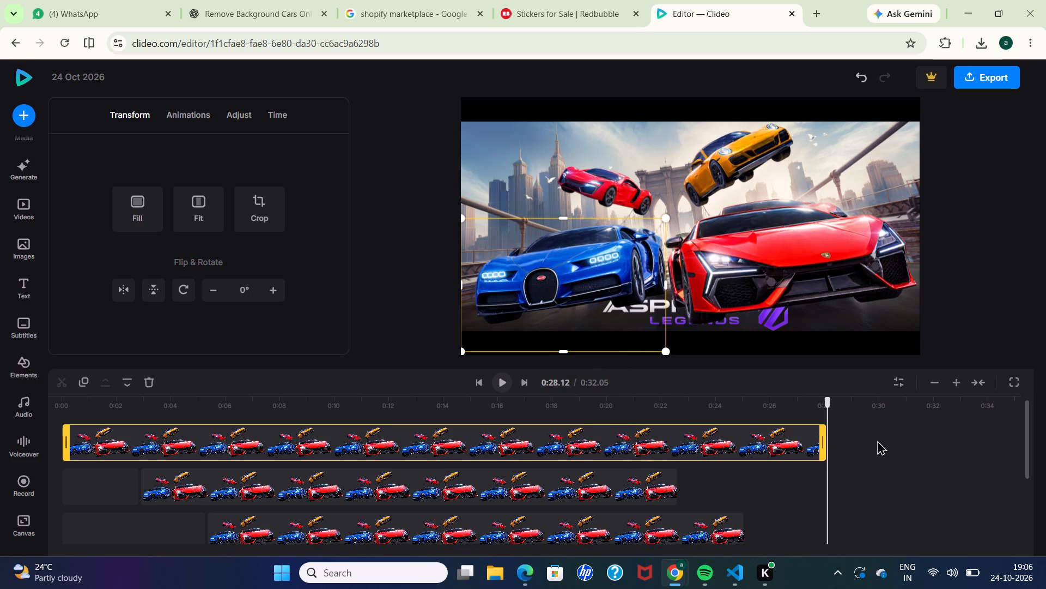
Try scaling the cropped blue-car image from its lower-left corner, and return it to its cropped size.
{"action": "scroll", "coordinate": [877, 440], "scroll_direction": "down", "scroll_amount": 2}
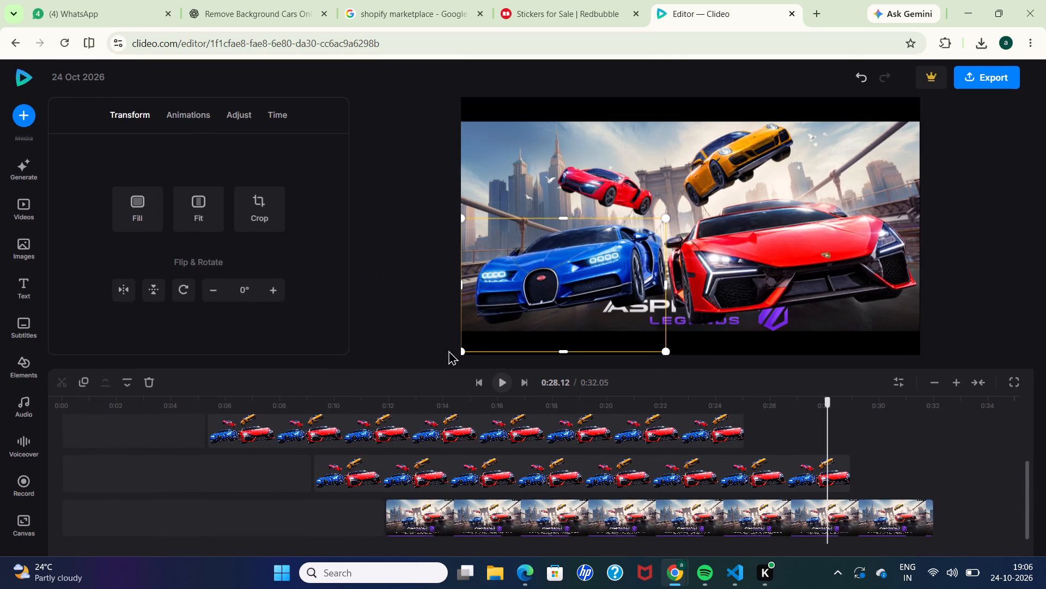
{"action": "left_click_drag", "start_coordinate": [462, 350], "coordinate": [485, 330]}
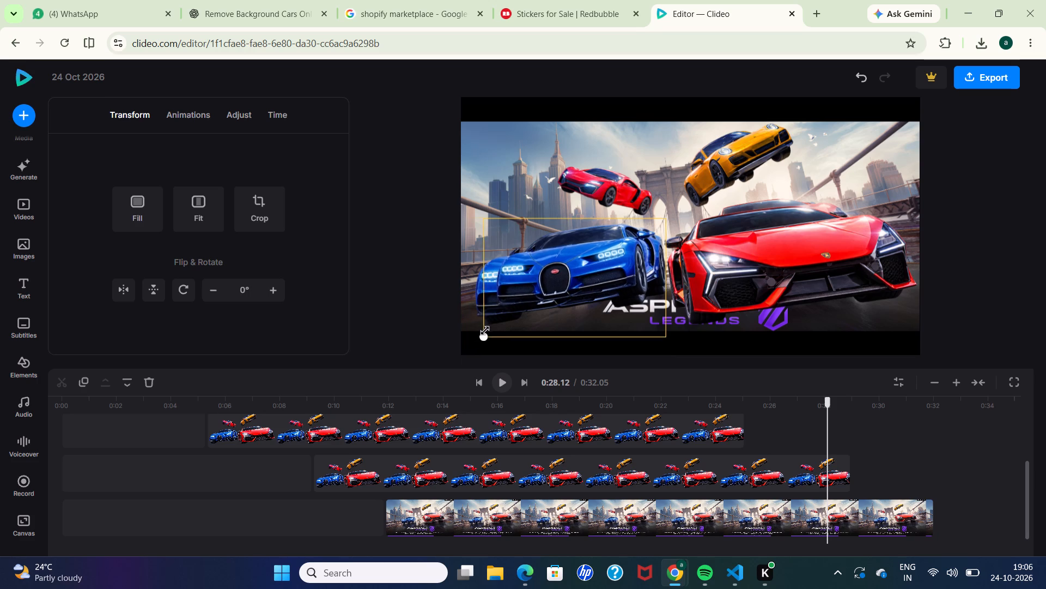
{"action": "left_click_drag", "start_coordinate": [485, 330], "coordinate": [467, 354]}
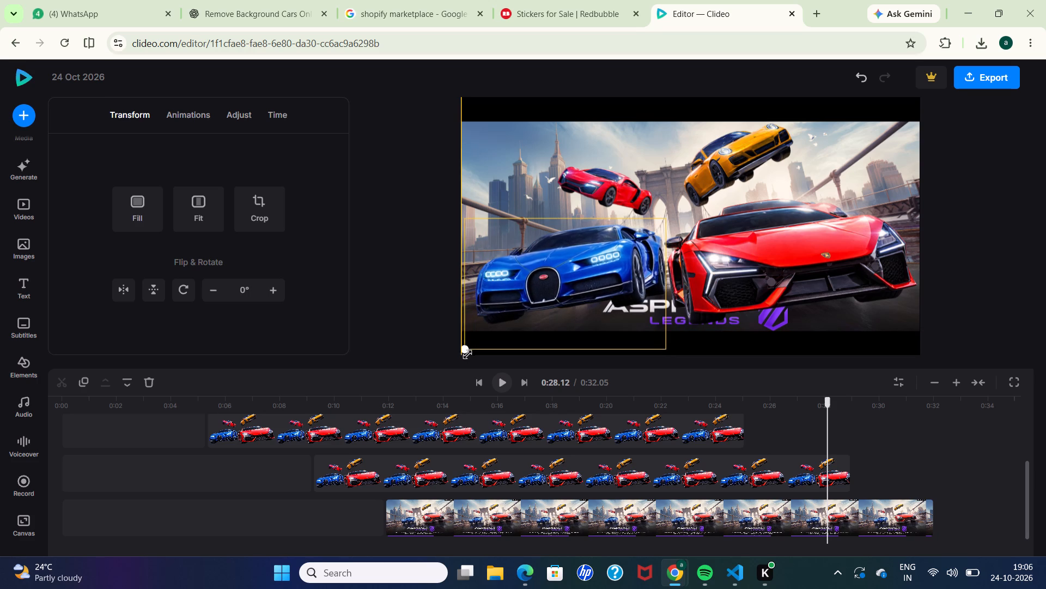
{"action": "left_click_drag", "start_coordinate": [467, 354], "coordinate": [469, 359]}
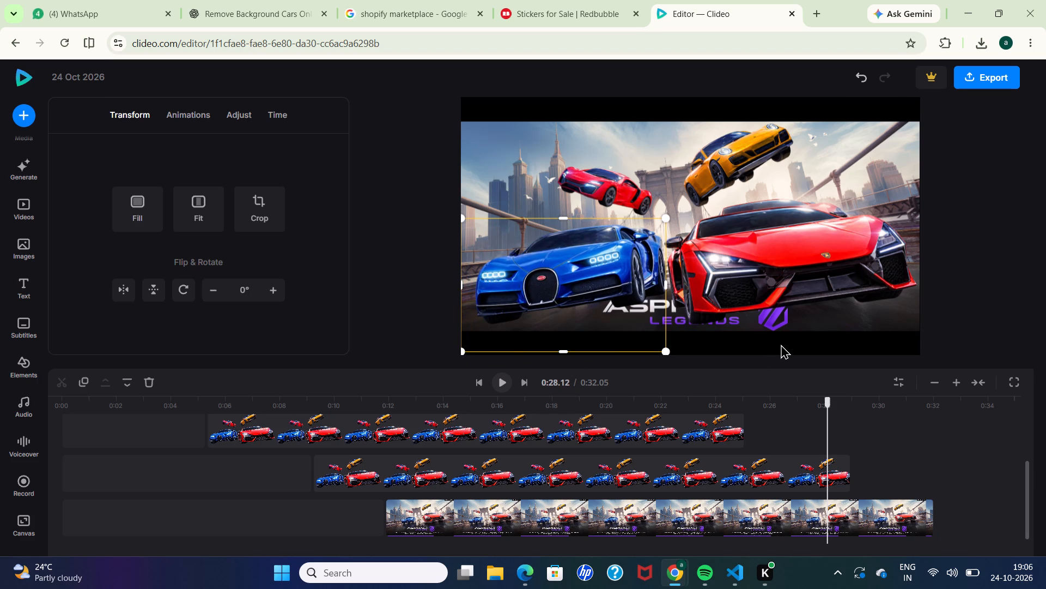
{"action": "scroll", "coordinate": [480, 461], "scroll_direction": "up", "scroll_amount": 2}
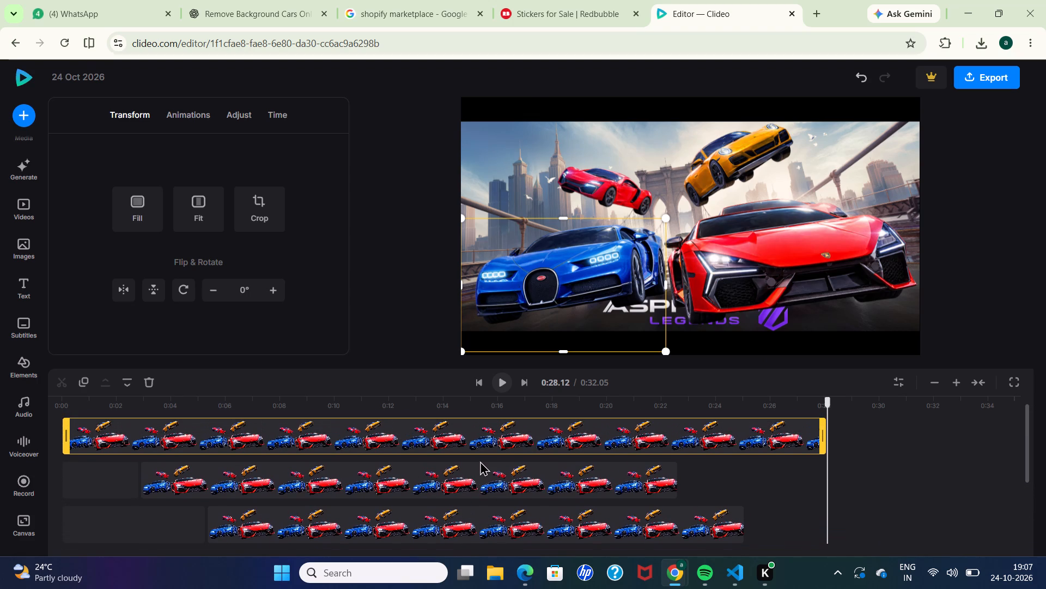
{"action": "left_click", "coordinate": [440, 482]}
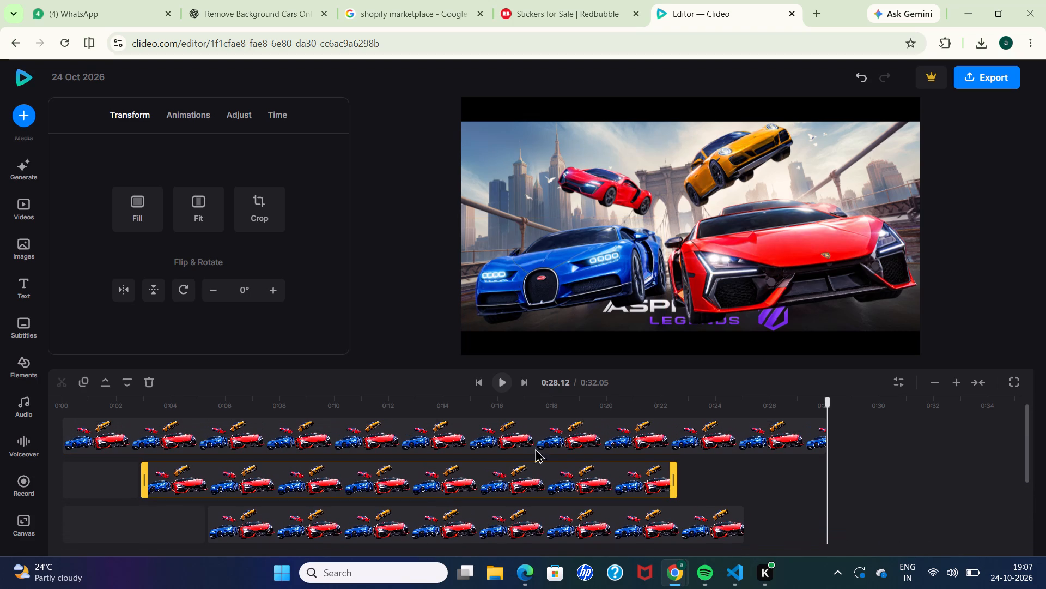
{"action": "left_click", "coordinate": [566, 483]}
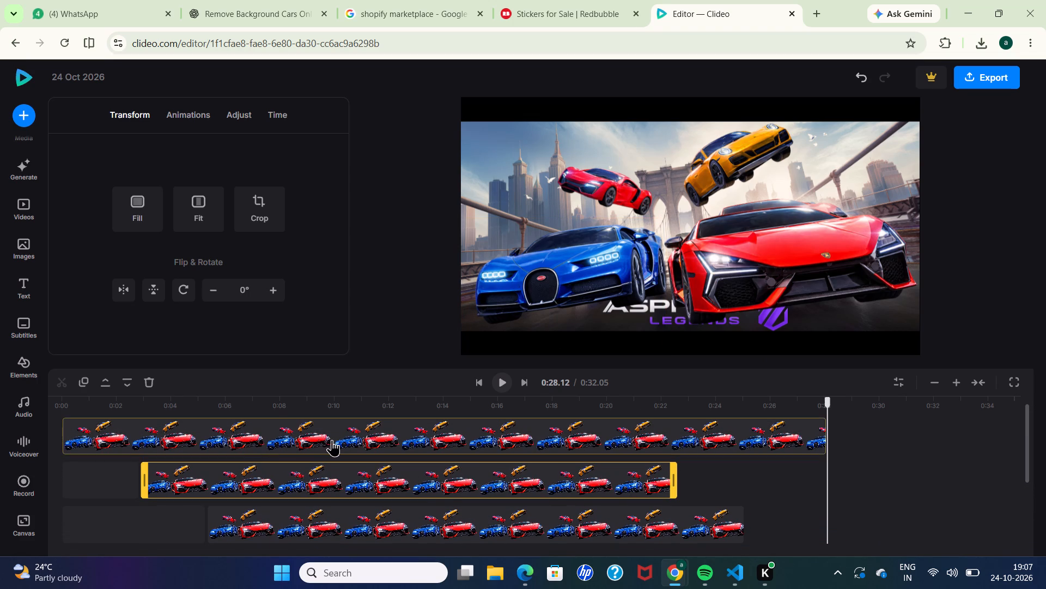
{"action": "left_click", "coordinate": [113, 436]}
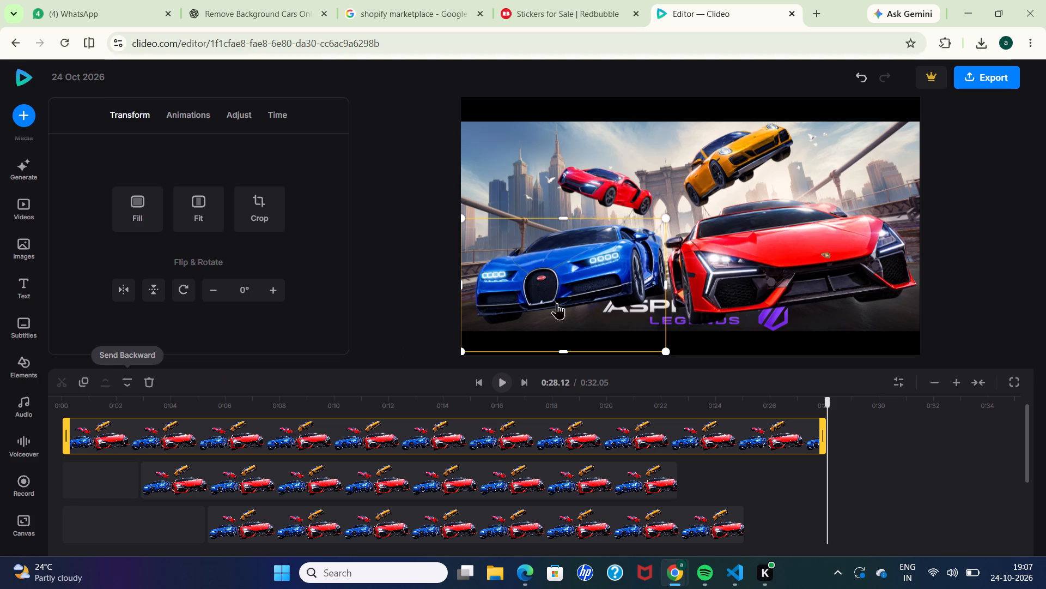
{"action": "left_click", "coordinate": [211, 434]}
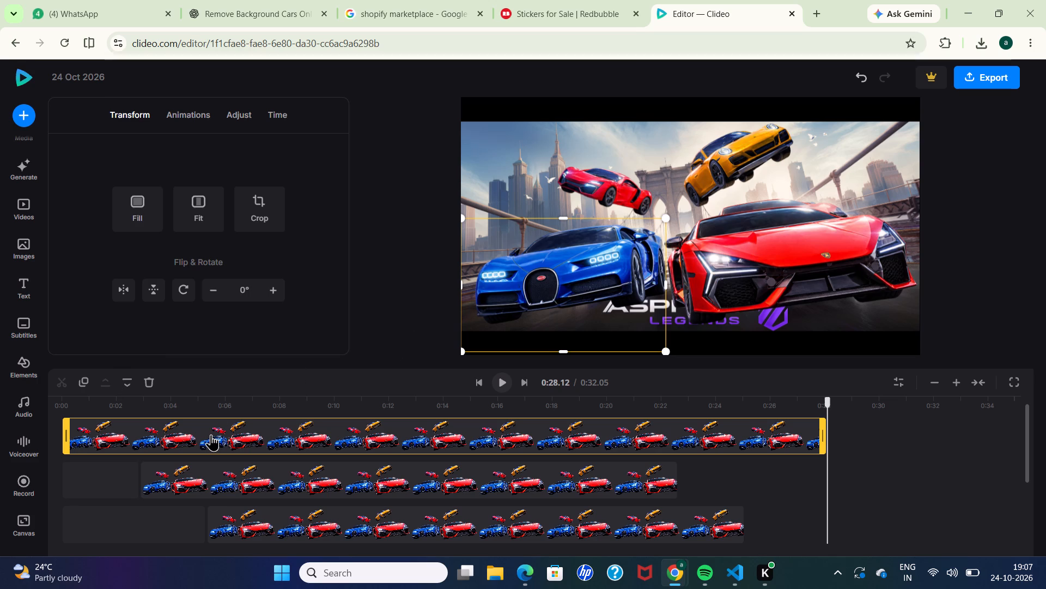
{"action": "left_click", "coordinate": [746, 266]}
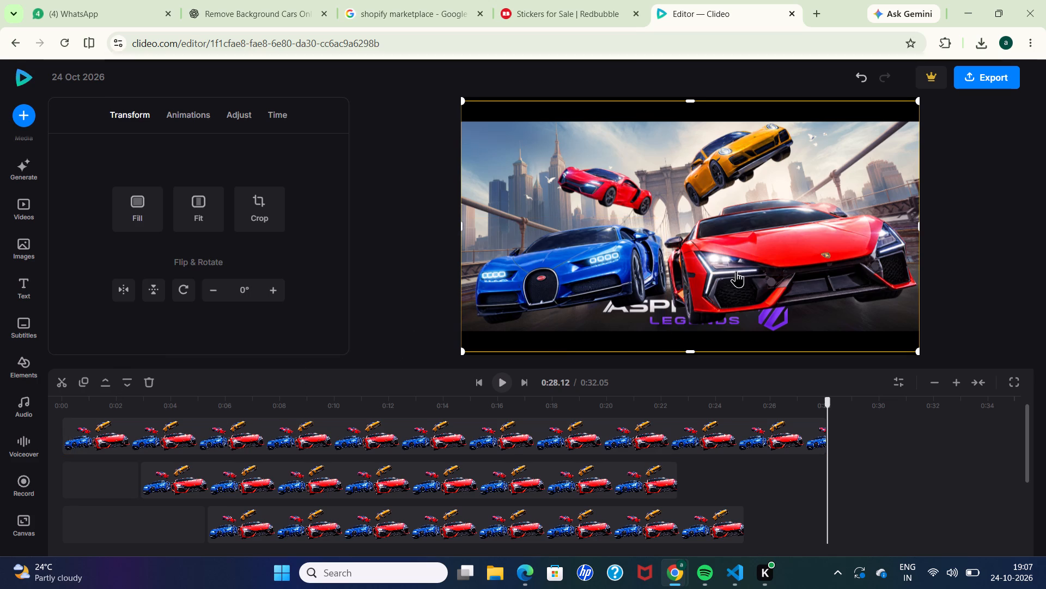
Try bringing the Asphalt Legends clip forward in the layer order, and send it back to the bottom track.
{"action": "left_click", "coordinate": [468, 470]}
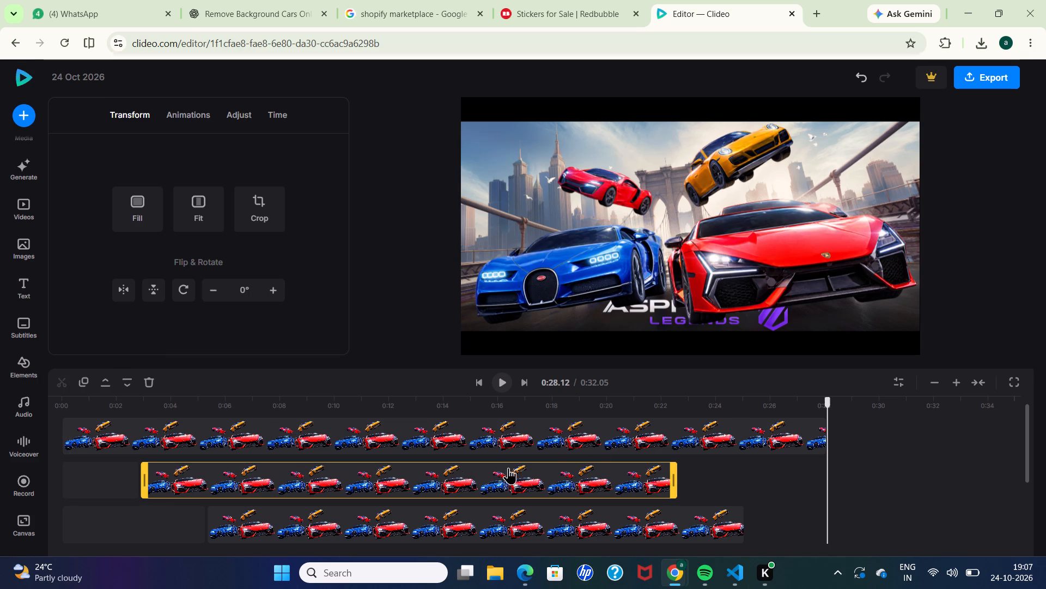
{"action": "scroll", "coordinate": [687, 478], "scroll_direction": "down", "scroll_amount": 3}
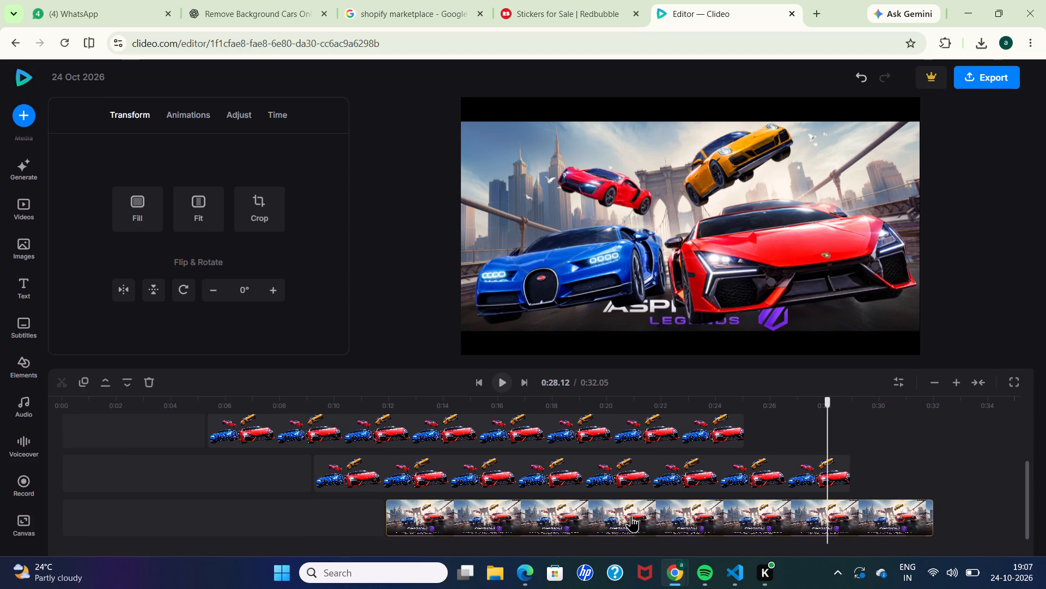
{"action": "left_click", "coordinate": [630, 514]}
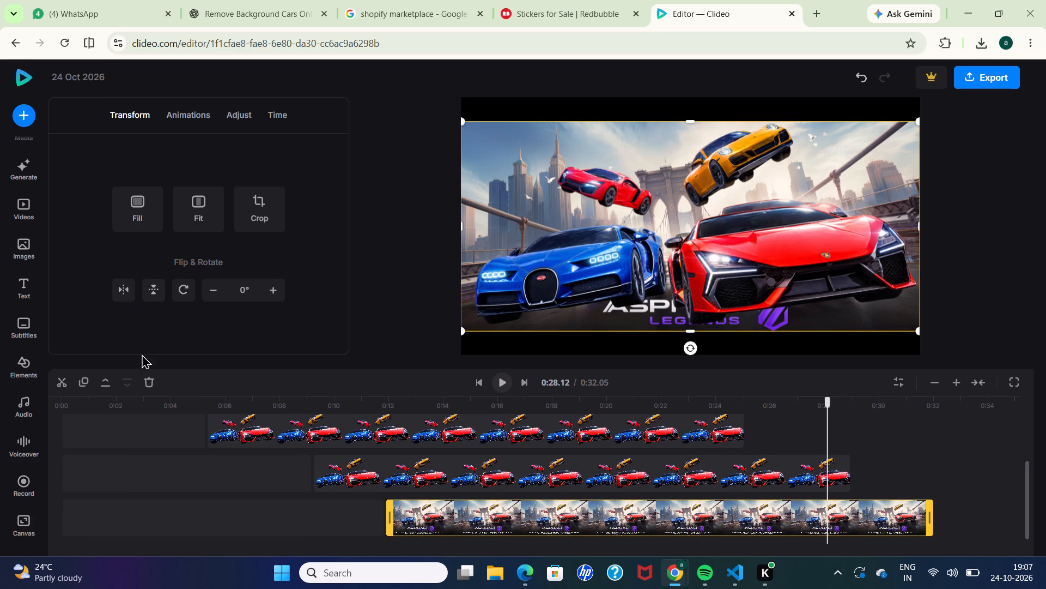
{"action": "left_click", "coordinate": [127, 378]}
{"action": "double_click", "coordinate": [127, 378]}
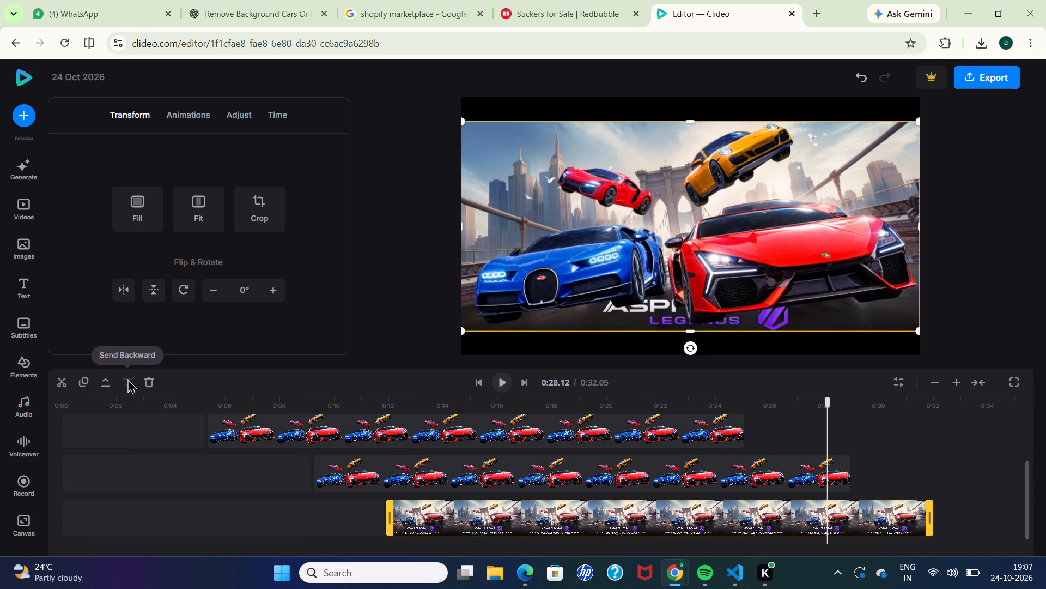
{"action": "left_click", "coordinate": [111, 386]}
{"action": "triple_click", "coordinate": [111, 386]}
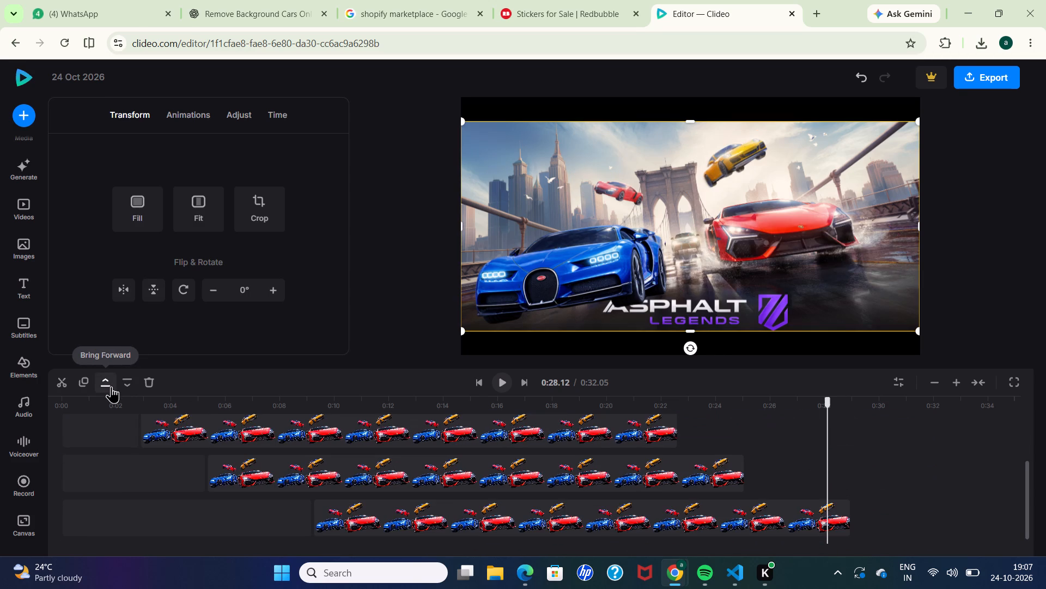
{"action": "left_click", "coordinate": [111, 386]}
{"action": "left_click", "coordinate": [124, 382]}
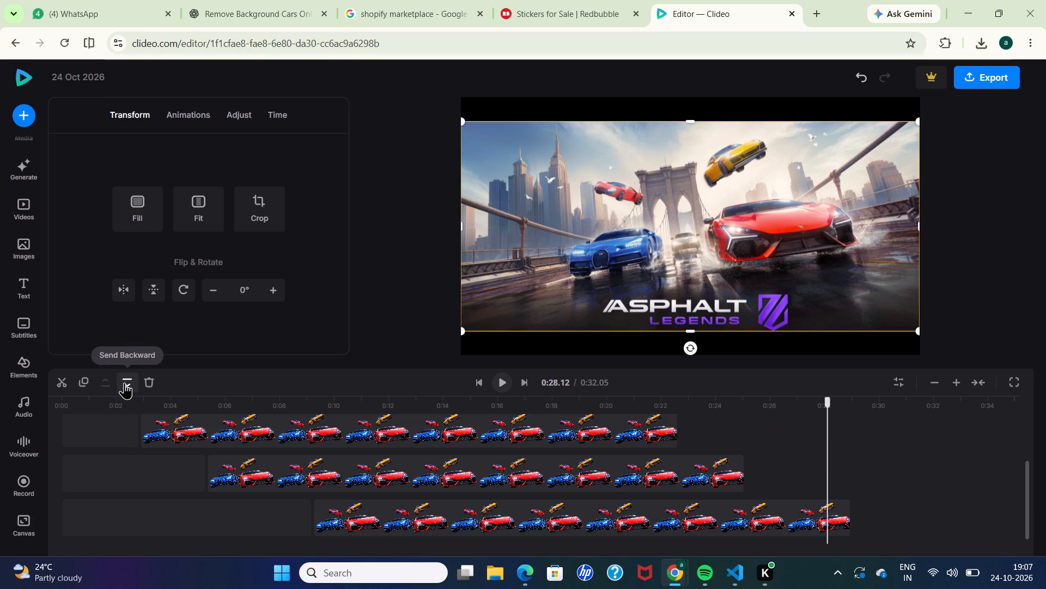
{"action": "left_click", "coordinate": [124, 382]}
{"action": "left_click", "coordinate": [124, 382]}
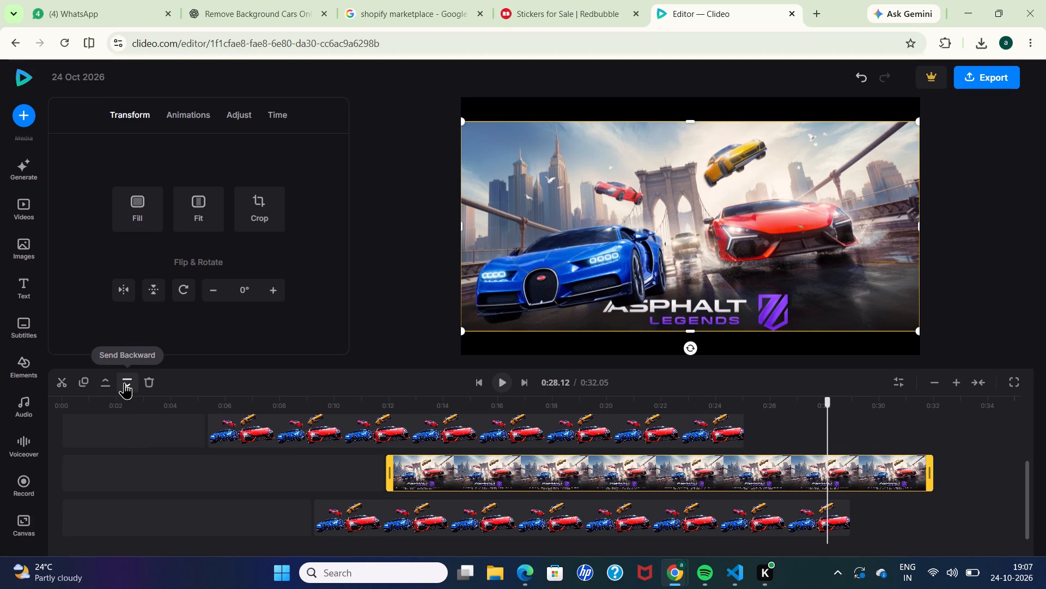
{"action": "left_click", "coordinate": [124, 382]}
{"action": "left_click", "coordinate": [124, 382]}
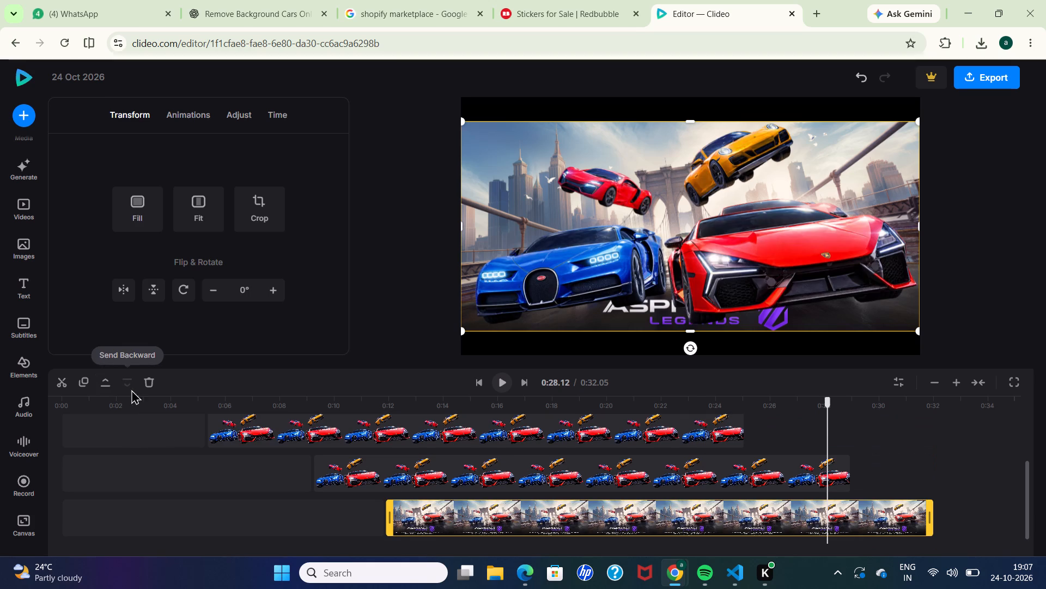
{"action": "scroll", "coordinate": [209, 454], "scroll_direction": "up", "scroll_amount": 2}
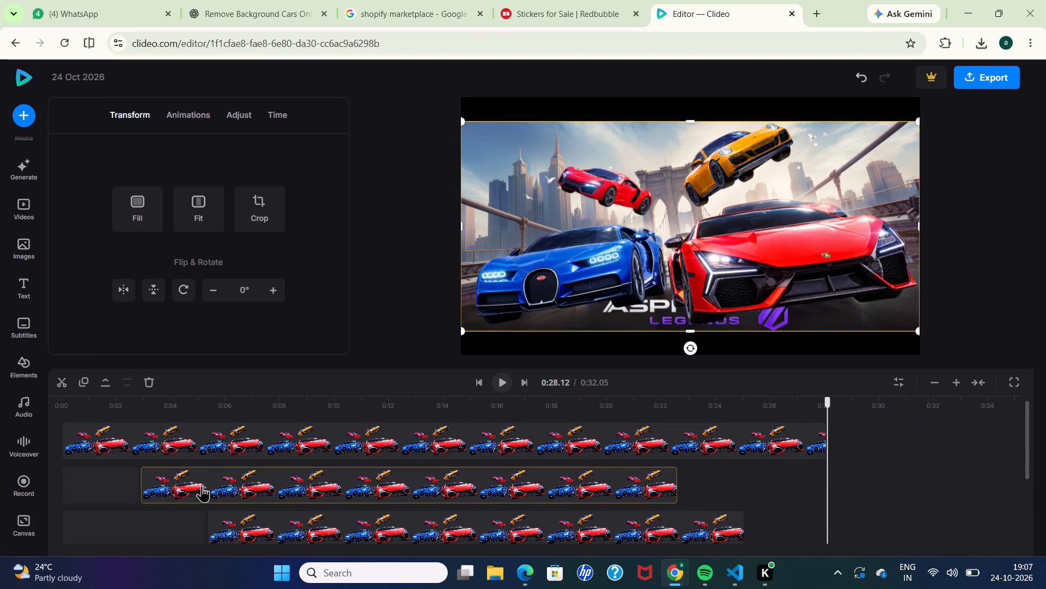
Trim the end of the first-track blue-car clip back to about 10.30 s.
{"action": "left_click", "coordinate": [222, 482]}
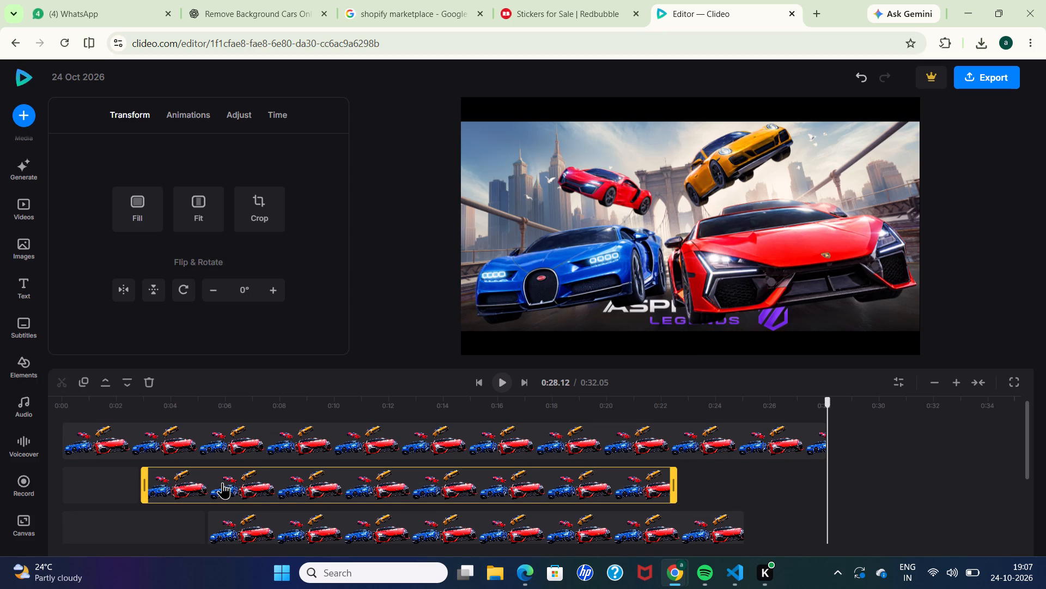
{"action": "left_click", "coordinate": [463, 430]}
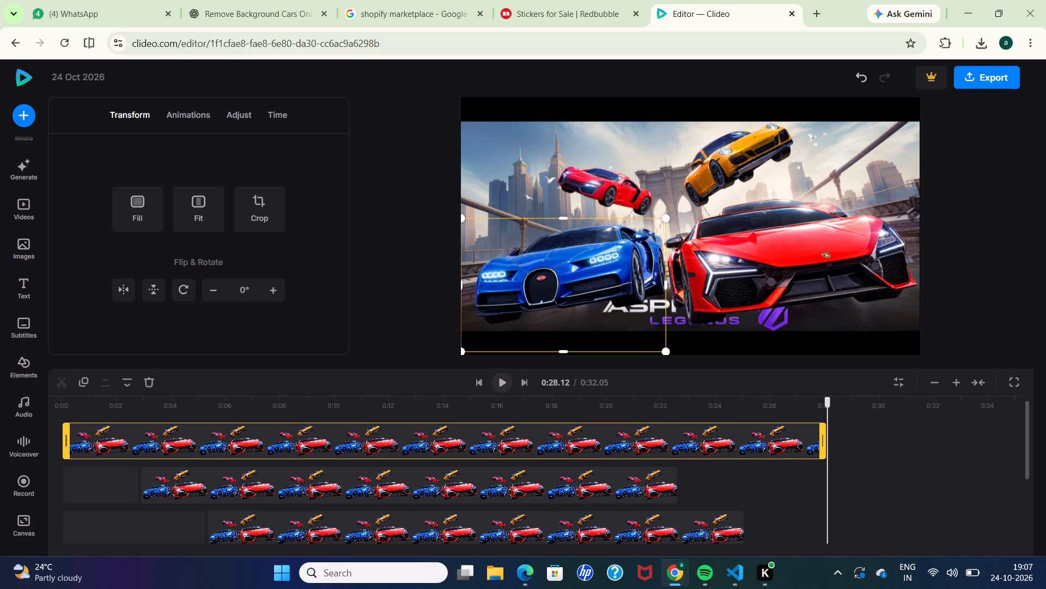
{"action": "left_click_drag", "start_coordinate": [825, 439], "coordinate": [451, 439]}
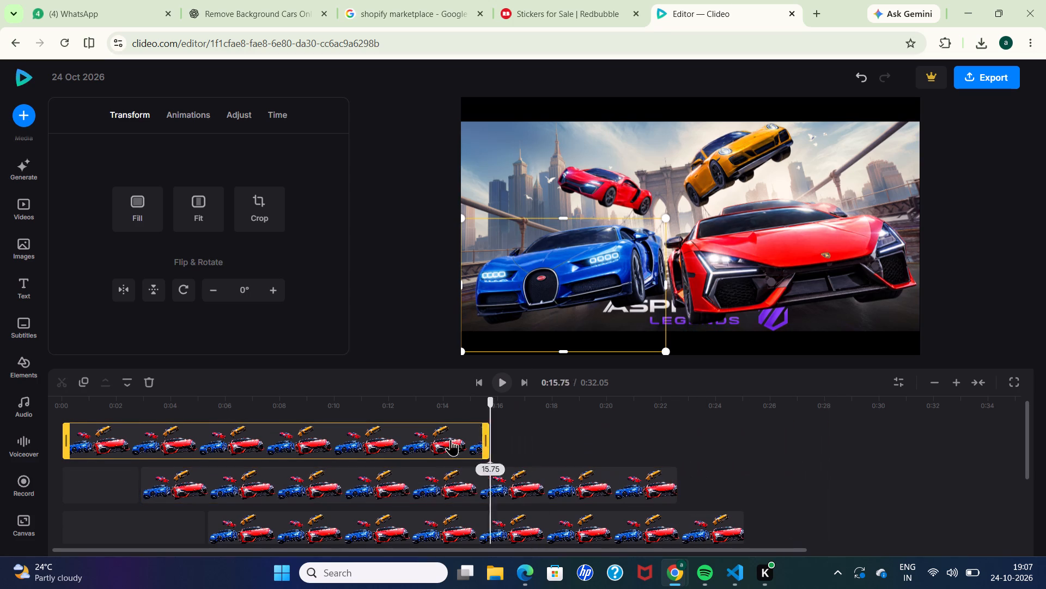
{"action": "left_click_drag", "start_coordinate": [451, 439], "coordinate": [300, 425]}
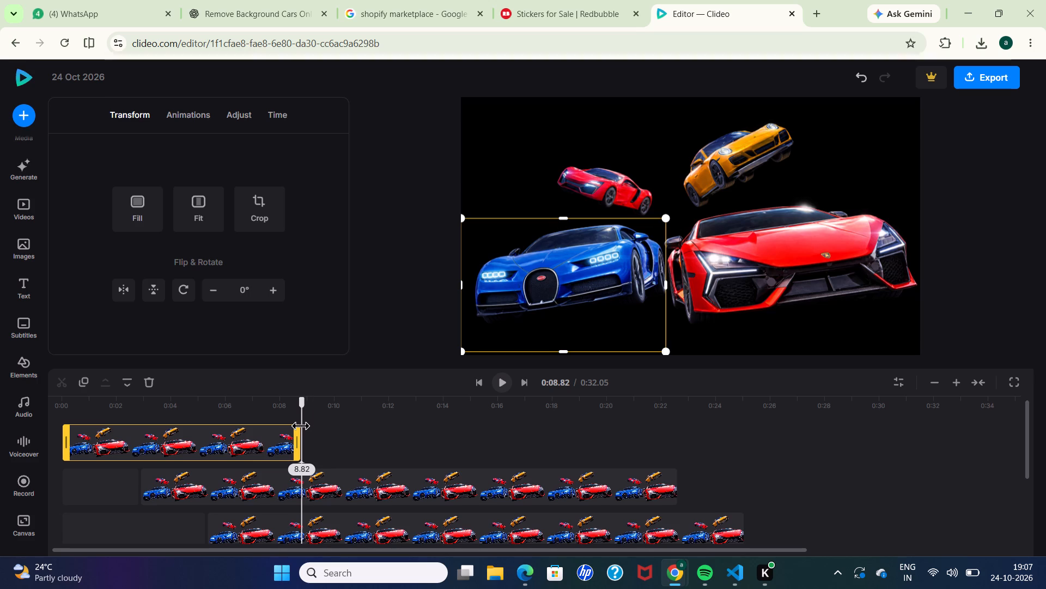
{"action": "left_click_drag", "start_coordinate": [300, 425], "coordinate": [340, 434]}
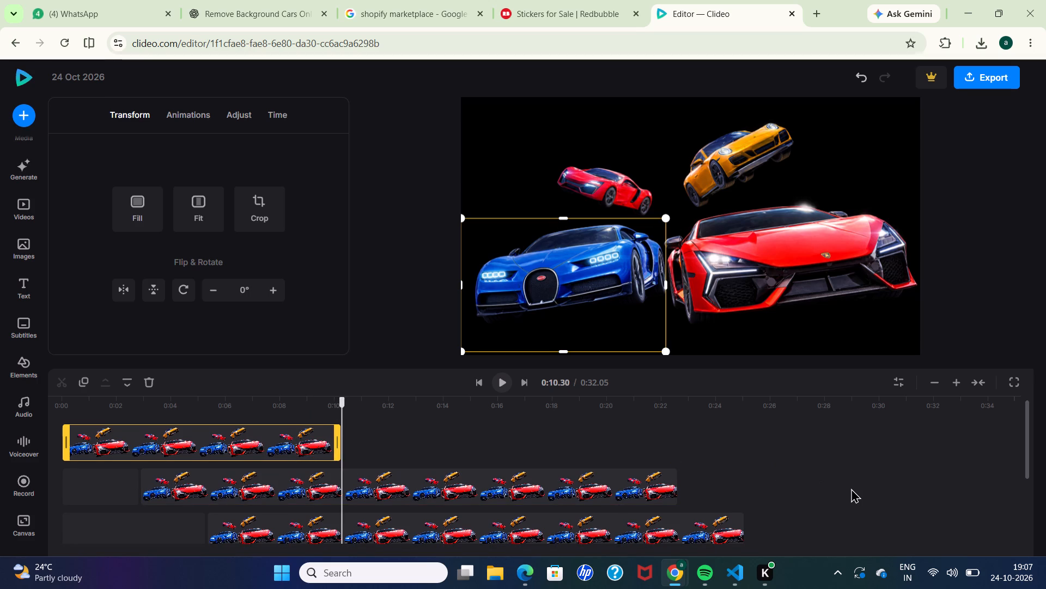
Crop the second-track four-cars image from its left and top edges down to the large red car.
{"action": "scroll", "coordinate": [851, 488], "scroll_direction": "down", "scroll_amount": 2}
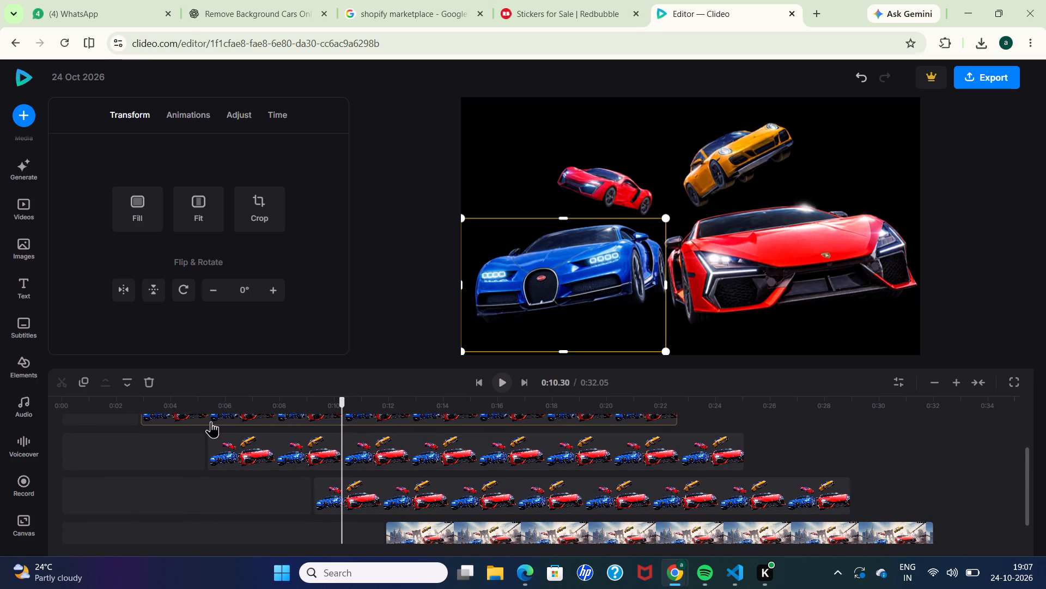
{"action": "scroll", "coordinate": [211, 421], "scroll_direction": "up", "scroll_amount": 1}
{"action": "left_click", "coordinate": [218, 464]}
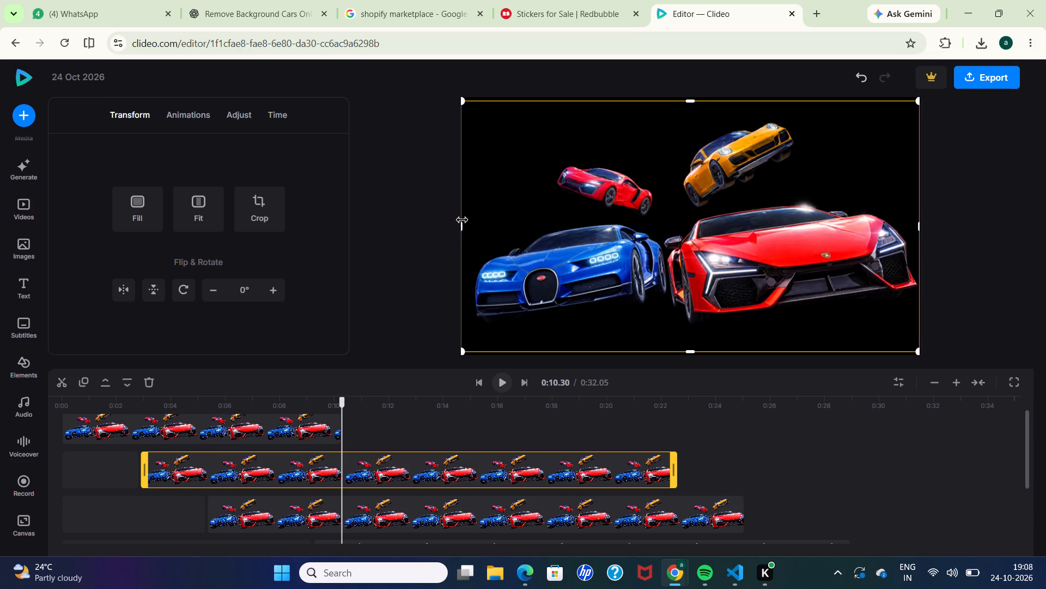
{"action": "left_click_drag", "start_coordinate": [462, 220], "coordinate": [653, 239]}
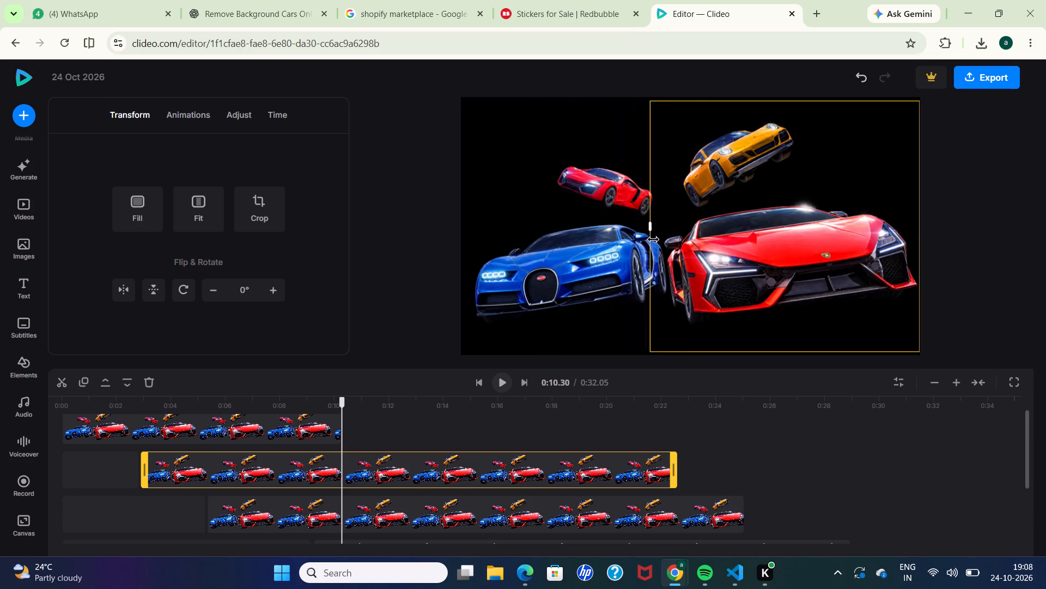
{"action": "left_click_drag", "start_coordinate": [653, 239], "coordinate": [665, 251]}
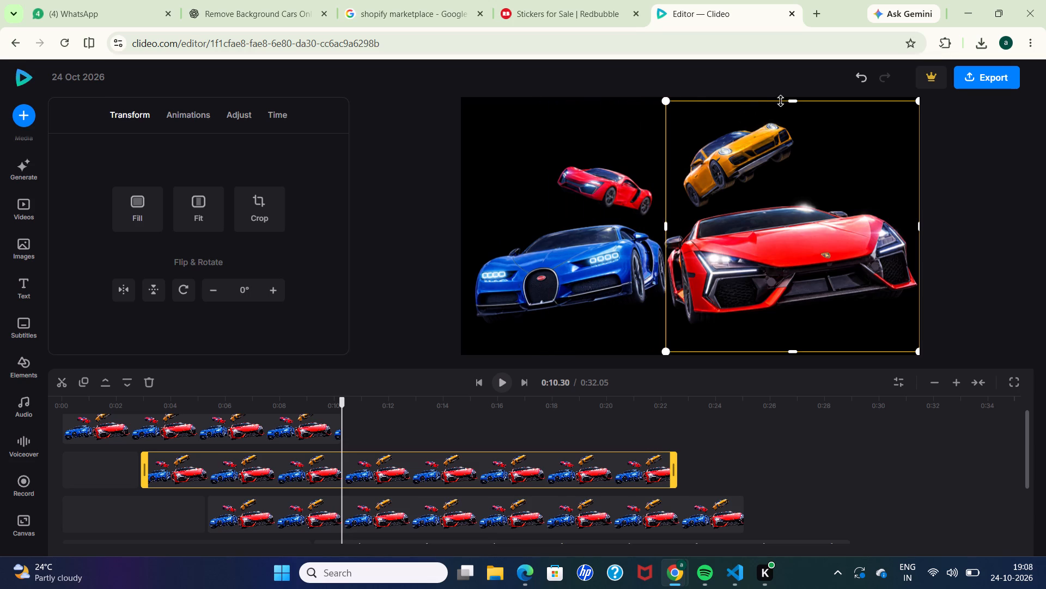
{"action": "left_click_drag", "start_coordinate": [794, 105], "coordinate": [804, 188]}
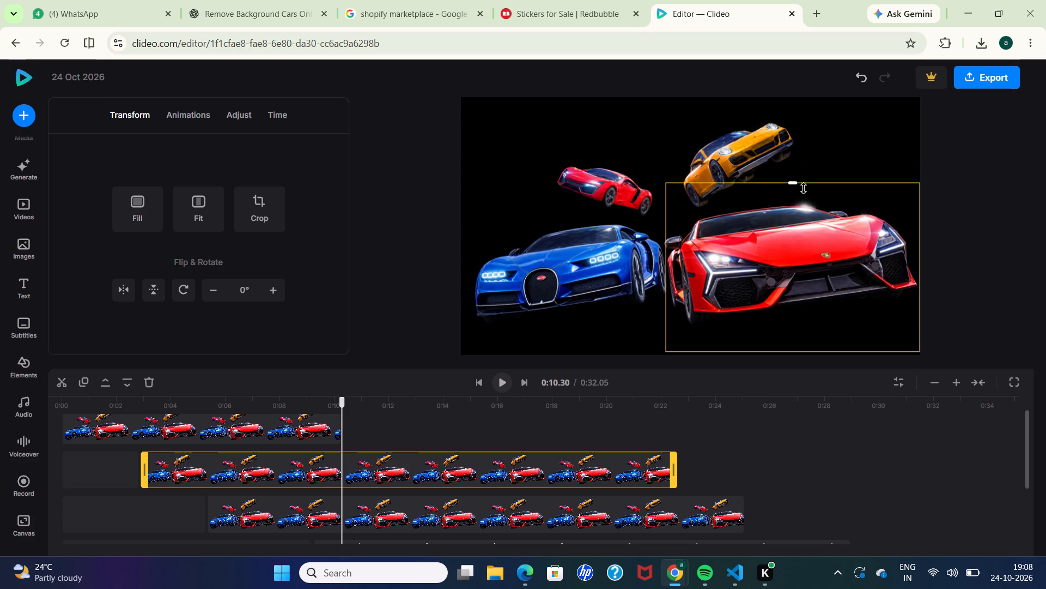
{"action": "left_click_drag", "start_coordinate": [804, 188], "coordinate": [809, 201]}
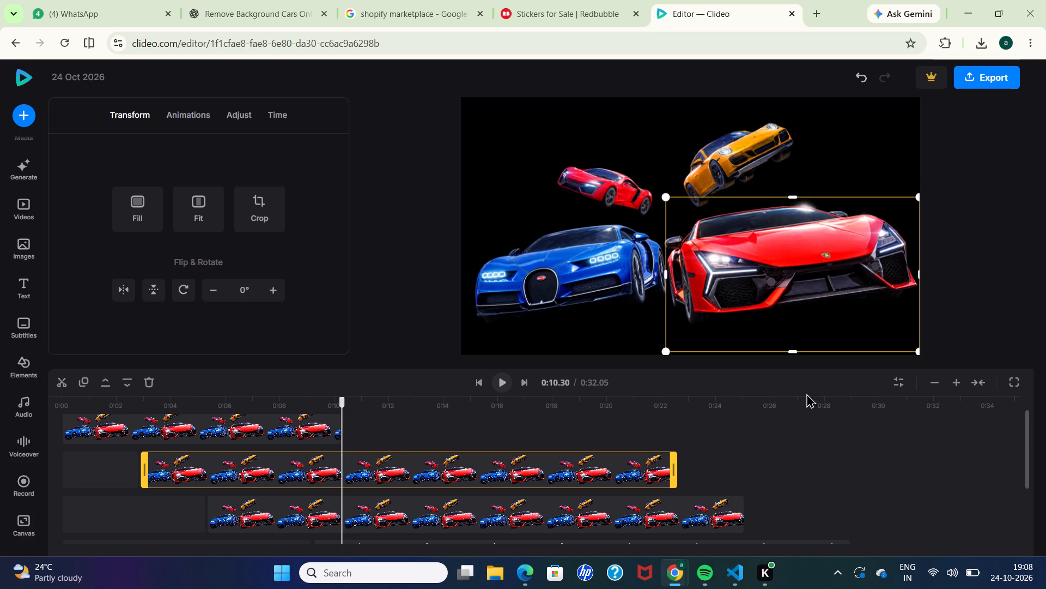
Review the layered clips at about 28.12 s, play the video, and check the frame at about 0.37 s.
{"action": "left_click", "coordinate": [828, 452]}
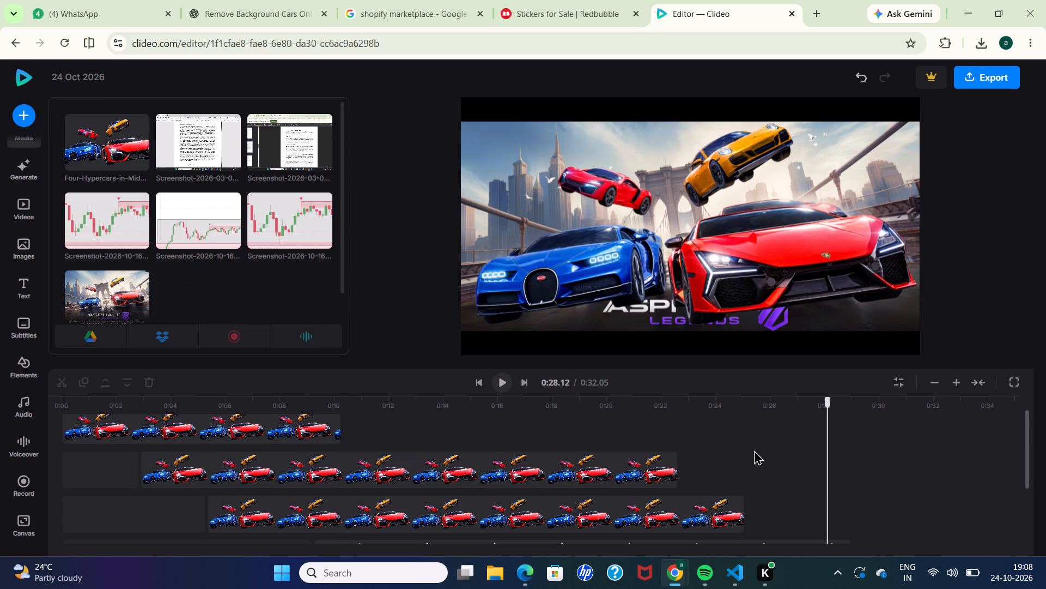
{"action": "left_click", "coordinate": [764, 274]}
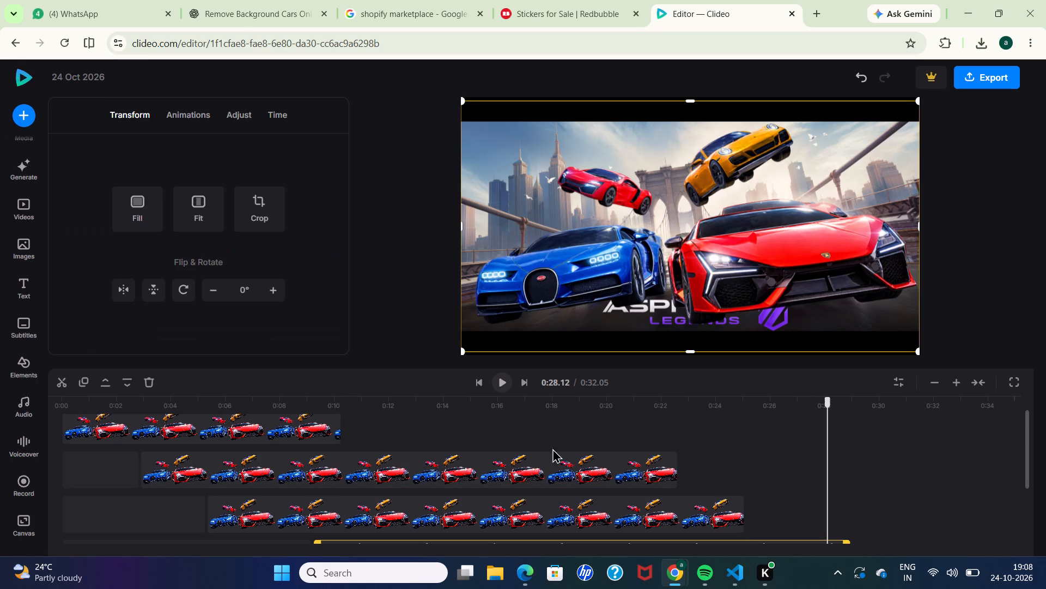
{"action": "left_click", "coordinate": [454, 478]}
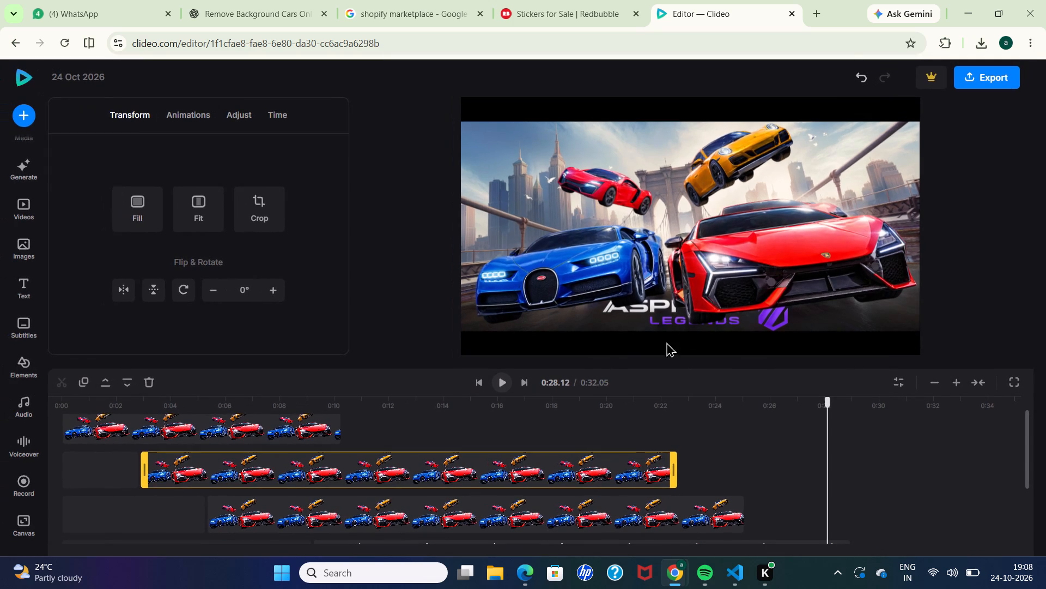
{"action": "left_click", "coordinate": [235, 432]}
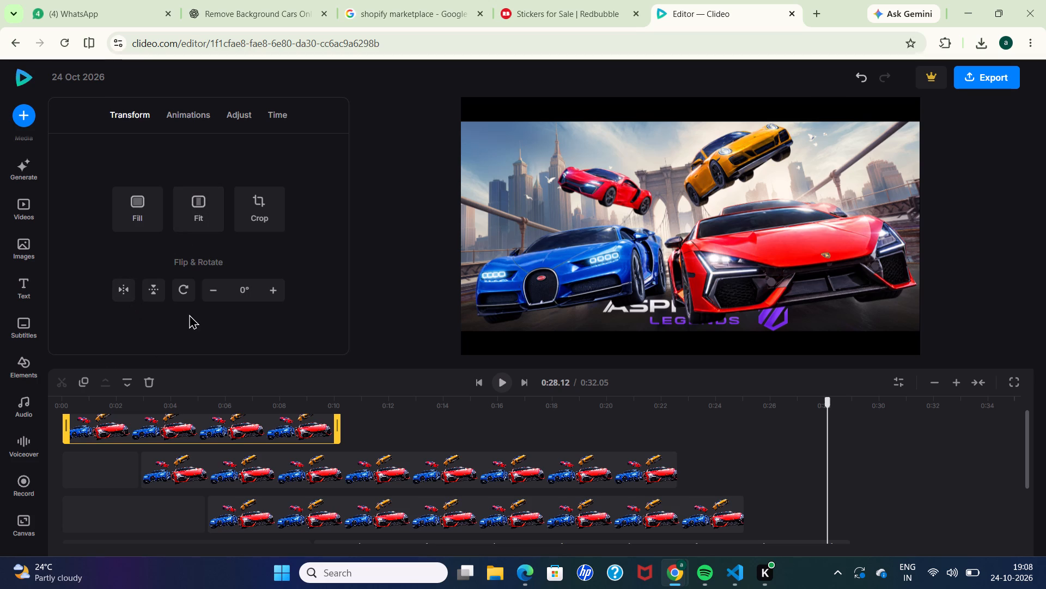
{"action": "left_click", "coordinate": [497, 383]}
{"action": "left_click", "coordinate": [72, 411]}
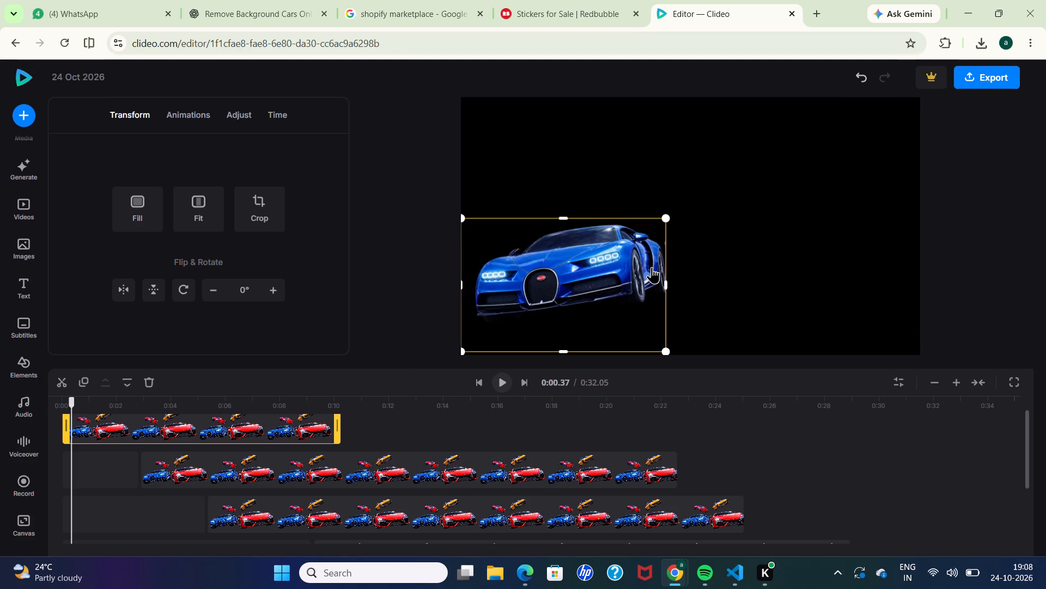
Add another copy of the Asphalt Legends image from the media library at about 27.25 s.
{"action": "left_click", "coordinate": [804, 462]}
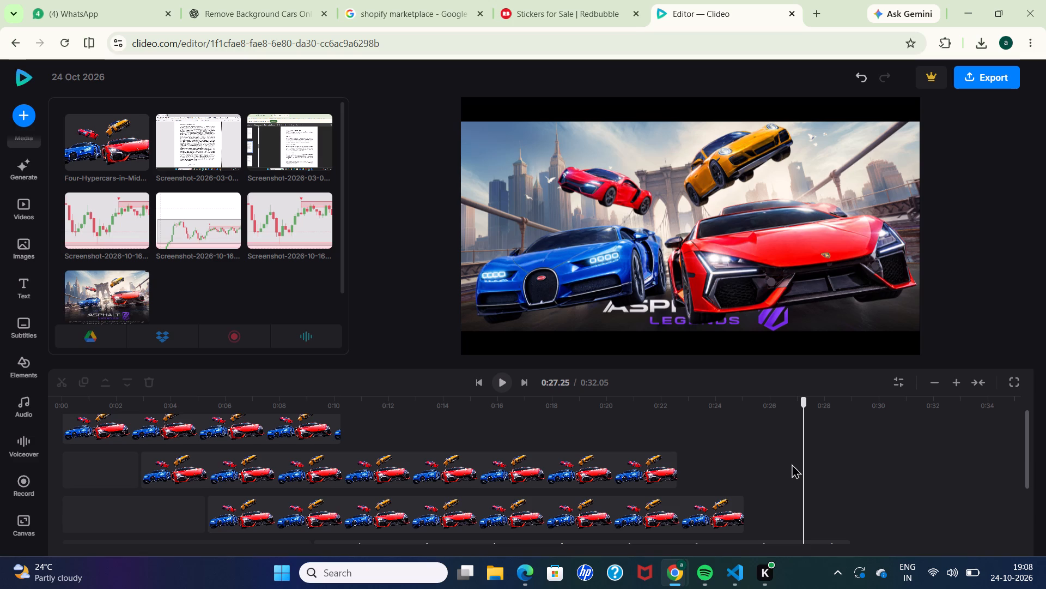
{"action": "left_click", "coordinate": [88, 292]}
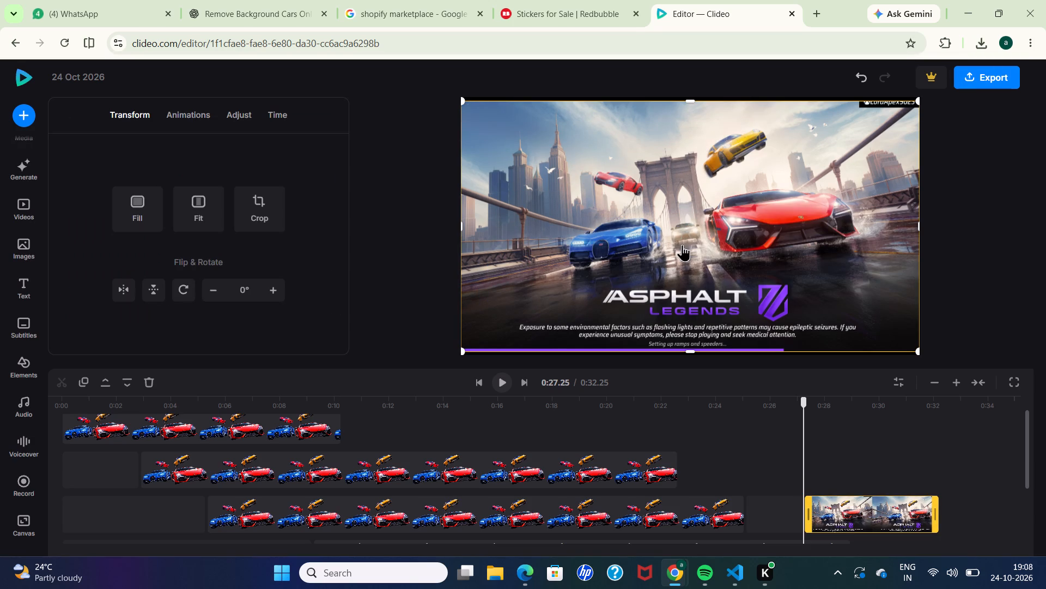
Look at the cut-out four-cars image in ChatGPT, and return to the Clideo editor.
{"action": "left_click", "coordinate": [251, 434]}
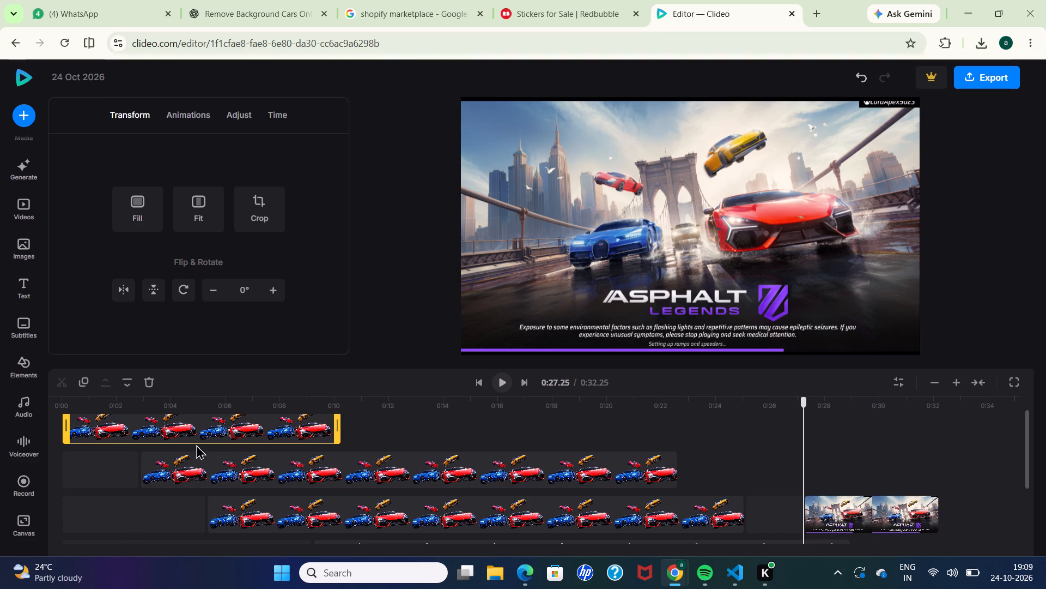
{"action": "left_click", "coordinate": [238, 415]}
{"action": "left_click", "coordinate": [771, 294]}
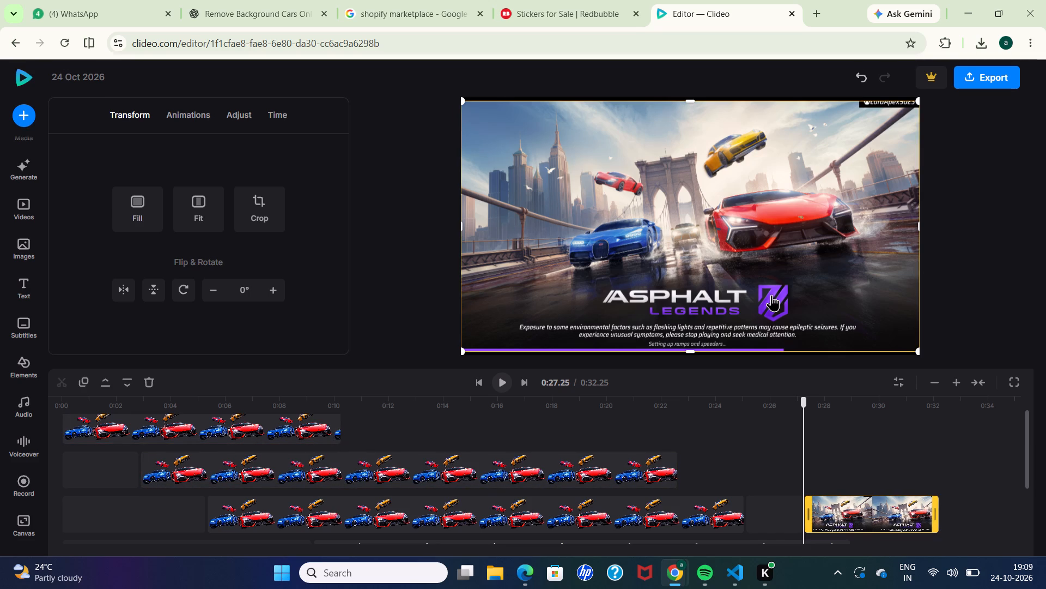
{"action": "left_click", "coordinate": [320, 441]}
{"action": "left_click", "coordinate": [238, 11]}
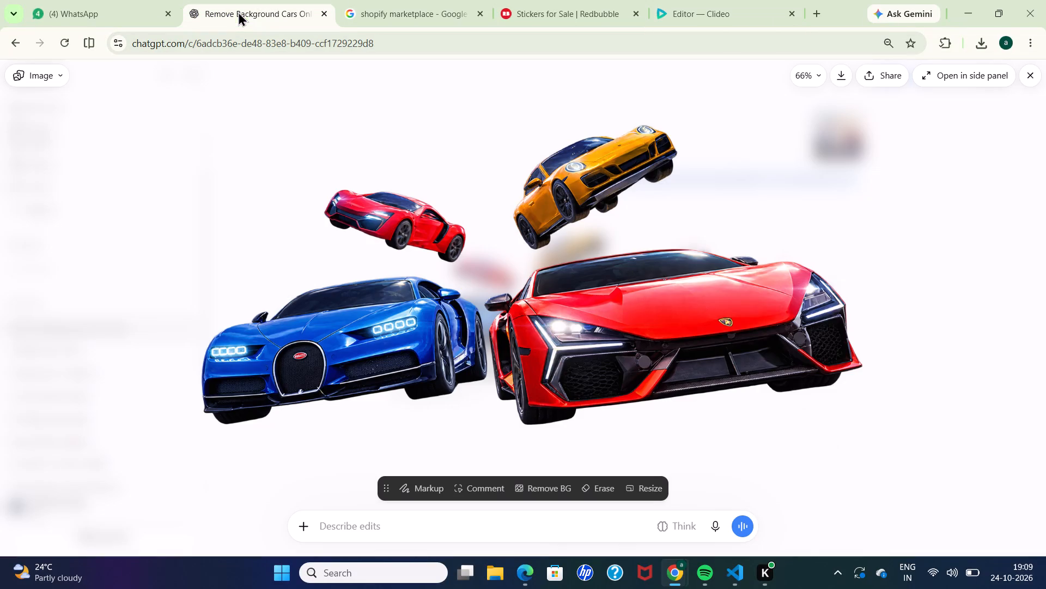
{"action": "left_click", "coordinate": [672, 13]}
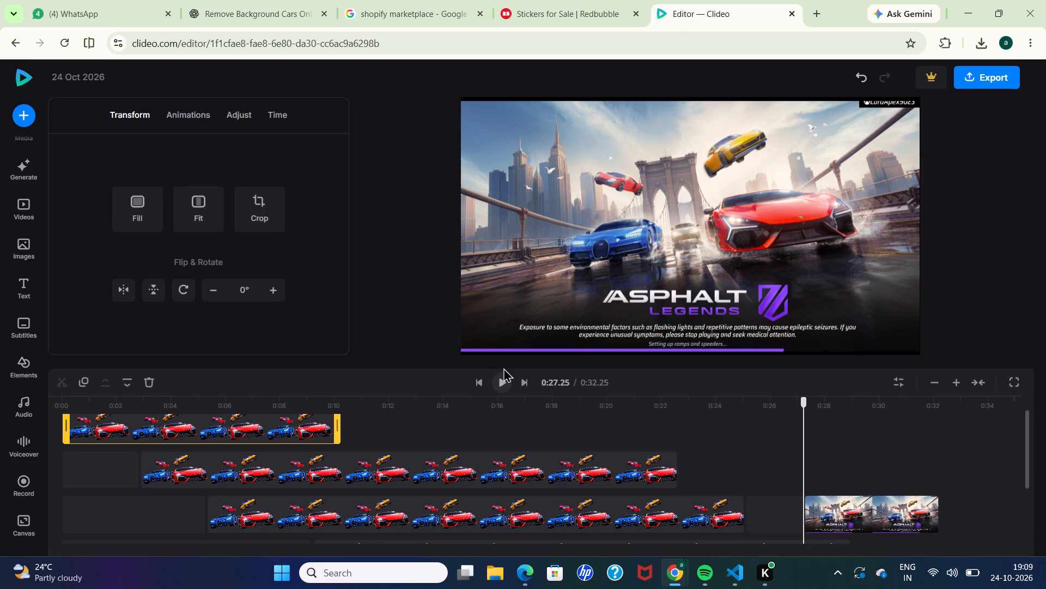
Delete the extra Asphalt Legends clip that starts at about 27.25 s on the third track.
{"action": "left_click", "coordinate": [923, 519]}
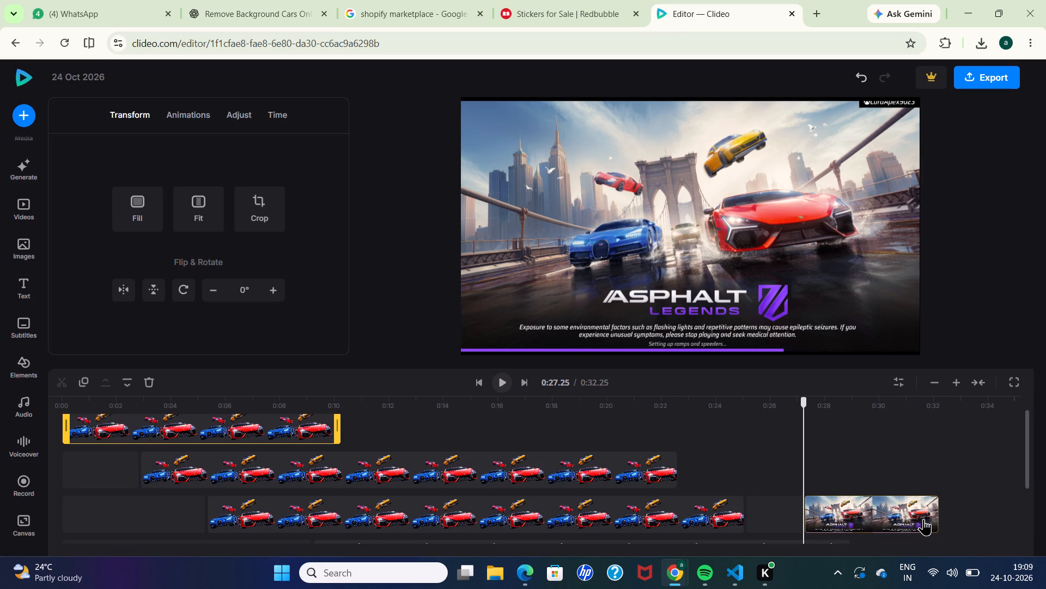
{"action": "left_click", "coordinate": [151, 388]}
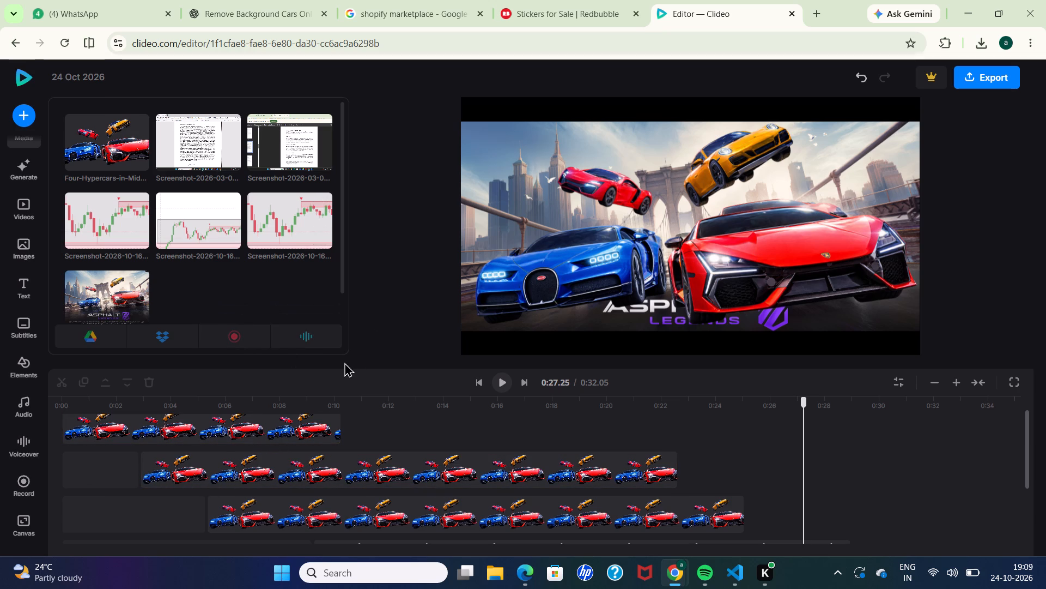
Examine which timeline clips the layers in the preview at 27.25 s belong to.
{"action": "left_click", "coordinate": [392, 295]}
{"action": "left_click", "coordinate": [171, 424]}
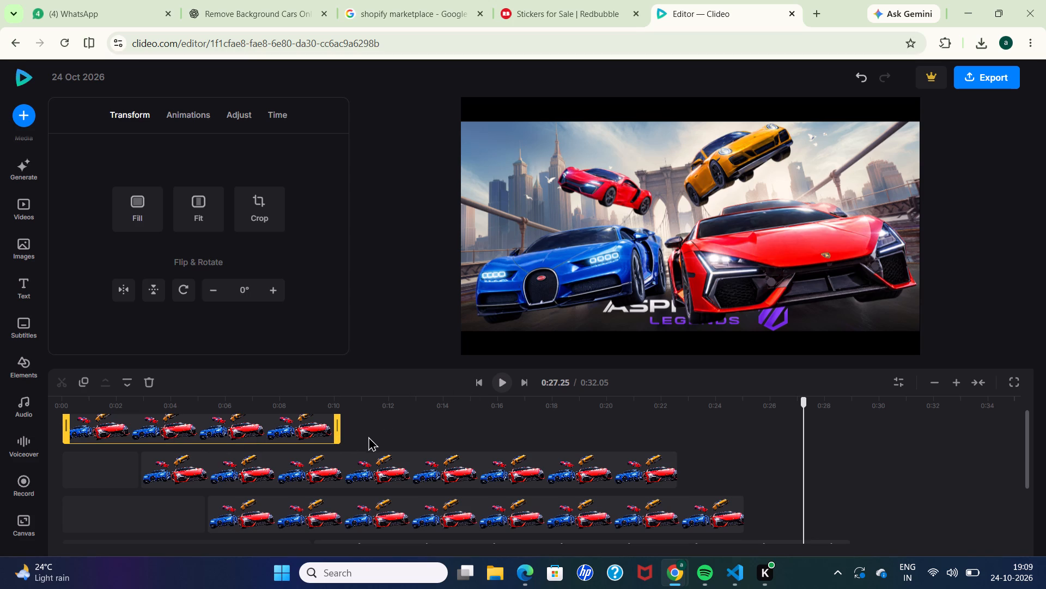
{"action": "left_click", "coordinate": [288, 430]}
{"action": "scroll", "coordinate": [366, 499], "scroll_direction": "down", "scroll_amount": 3}
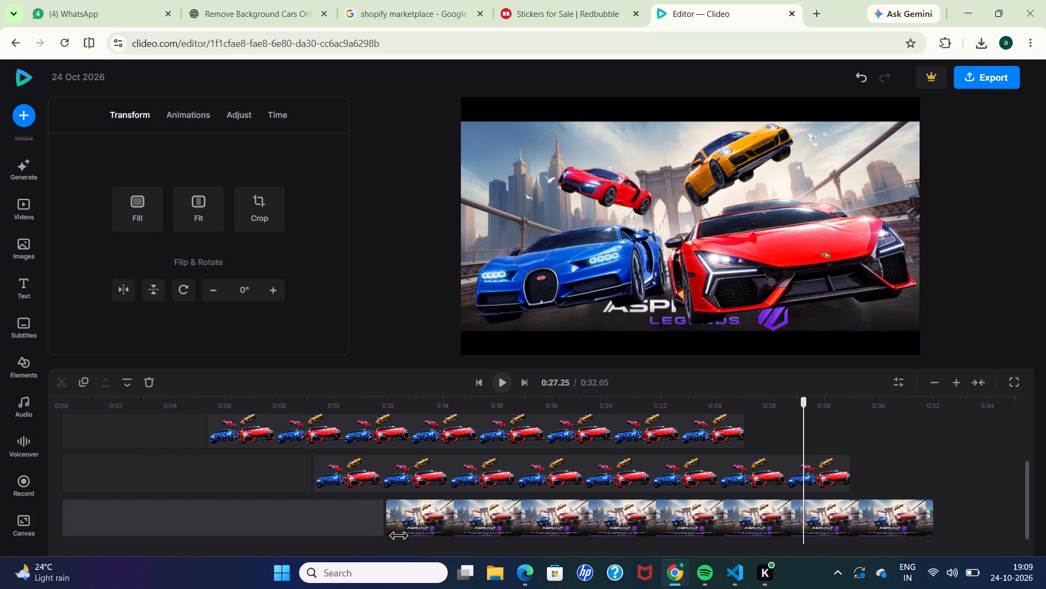
{"action": "left_click", "coordinate": [439, 525]}
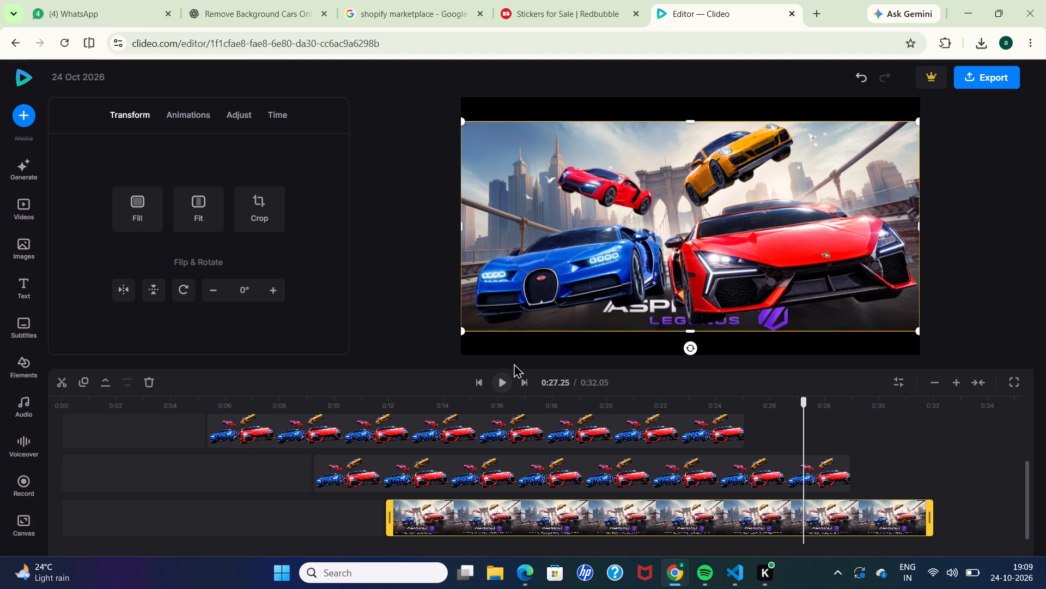
{"action": "left_click", "coordinate": [676, 227]}
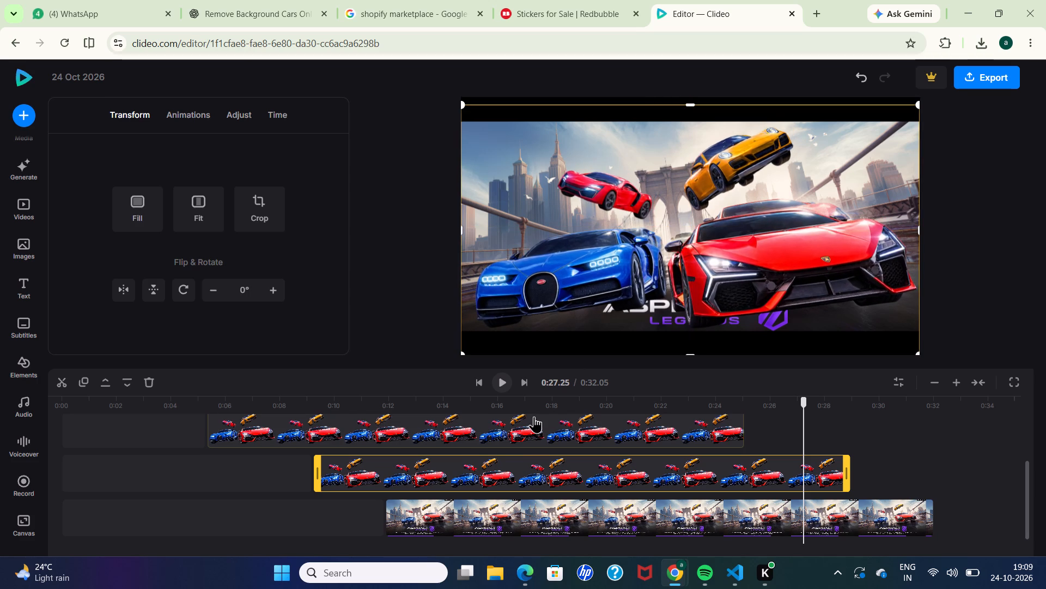
{"action": "scroll", "coordinate": [534, 414], "scroll_direction": "up", "scroll_amount": 2}
{"action": "left_click", "coordinate": [287, 448]}
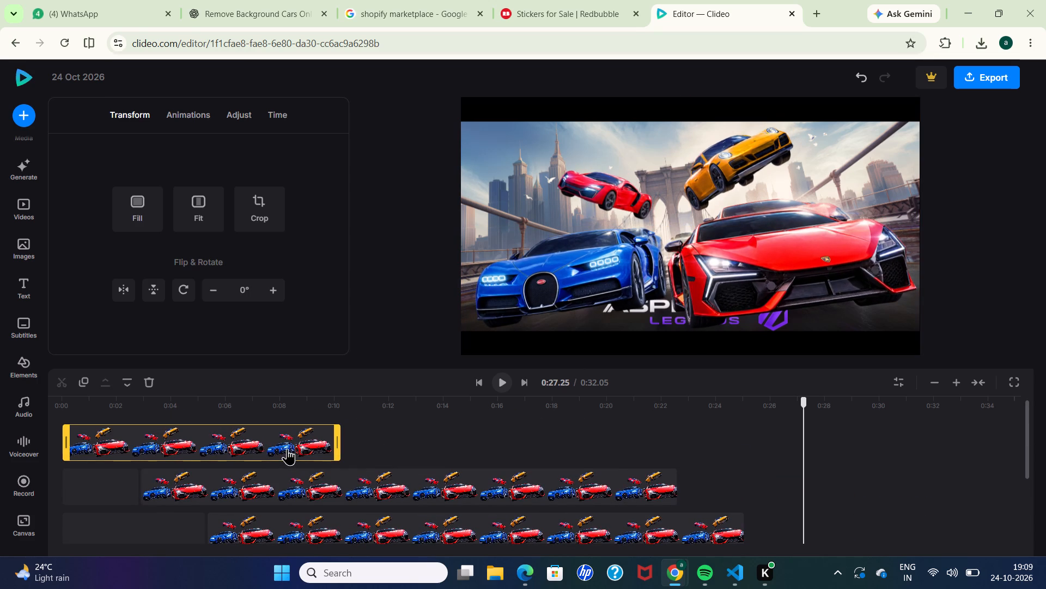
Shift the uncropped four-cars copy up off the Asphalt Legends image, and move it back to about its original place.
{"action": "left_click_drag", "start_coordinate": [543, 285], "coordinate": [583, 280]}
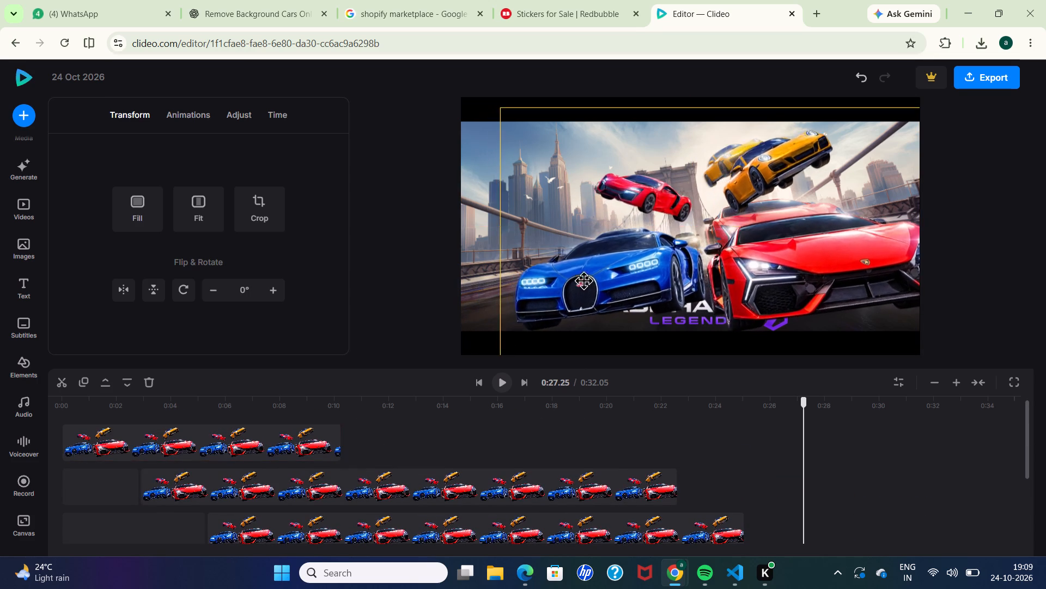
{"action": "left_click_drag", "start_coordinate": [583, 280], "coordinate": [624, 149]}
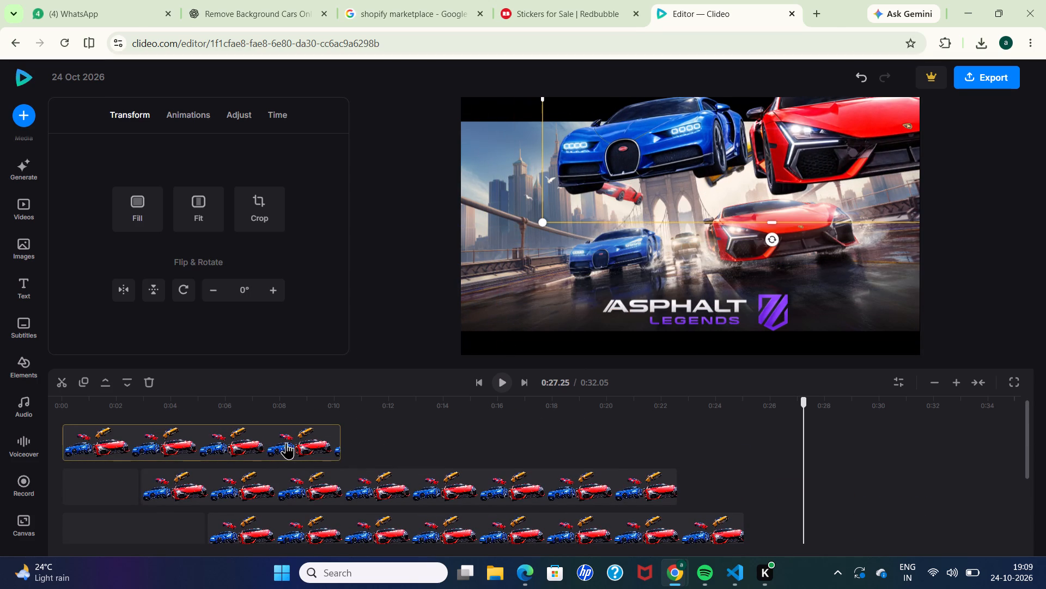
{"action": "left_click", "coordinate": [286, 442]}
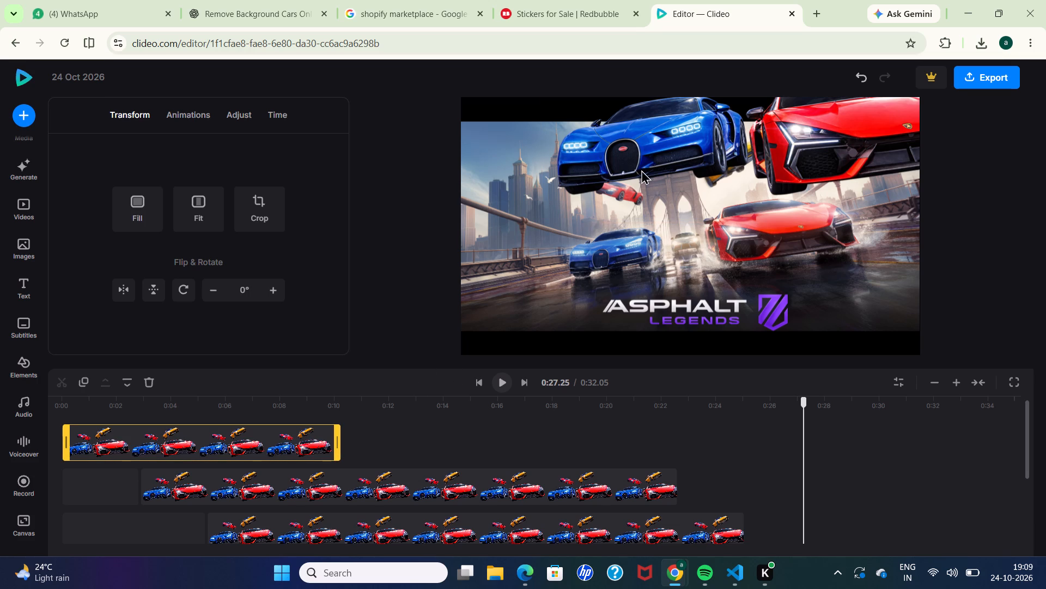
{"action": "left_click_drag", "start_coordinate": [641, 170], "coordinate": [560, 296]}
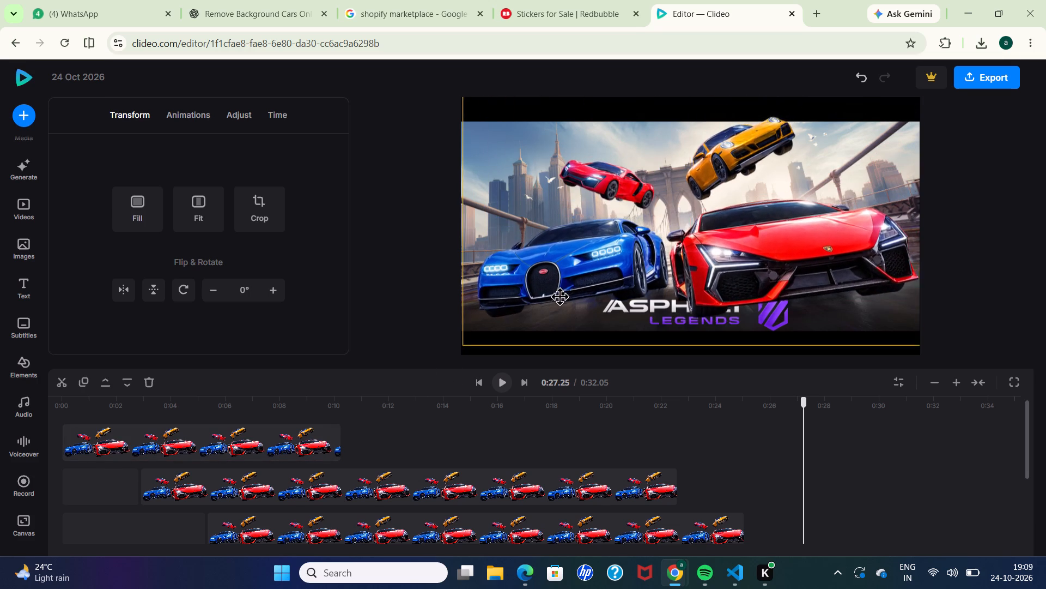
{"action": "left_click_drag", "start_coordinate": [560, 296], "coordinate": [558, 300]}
Delete the three four-cars copies that start at about 9.3 s, 5.4 s and 2.9 s.
{"action": "scroll", "coordinate": [452, 479], "scroll_direction": "down", "scroll_amount": 1}
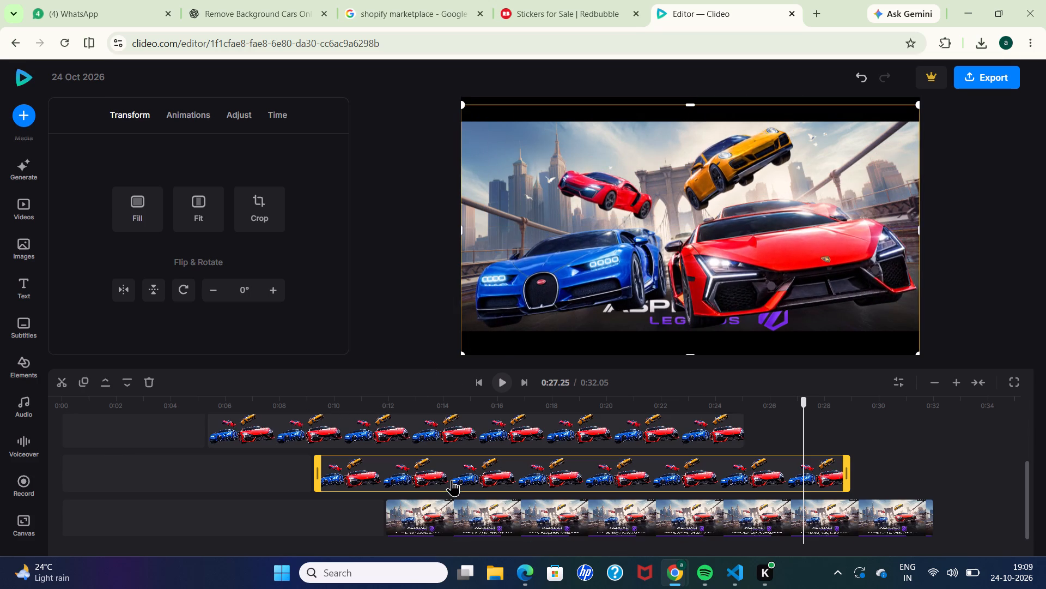
{"action": "scroll", "coordinate": [452, 479], "scroll_direction": "down", "scroll_amount": 1}
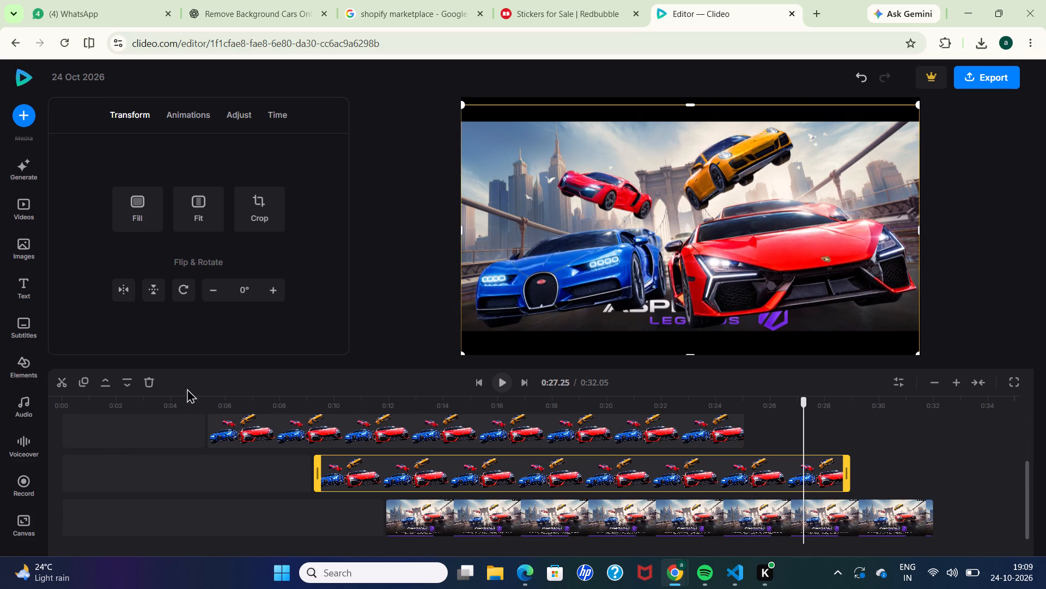
{"action": "left_click", "coordinate": [142, 383]}
{"action": "left_click", "coordinate": [196, 442]}
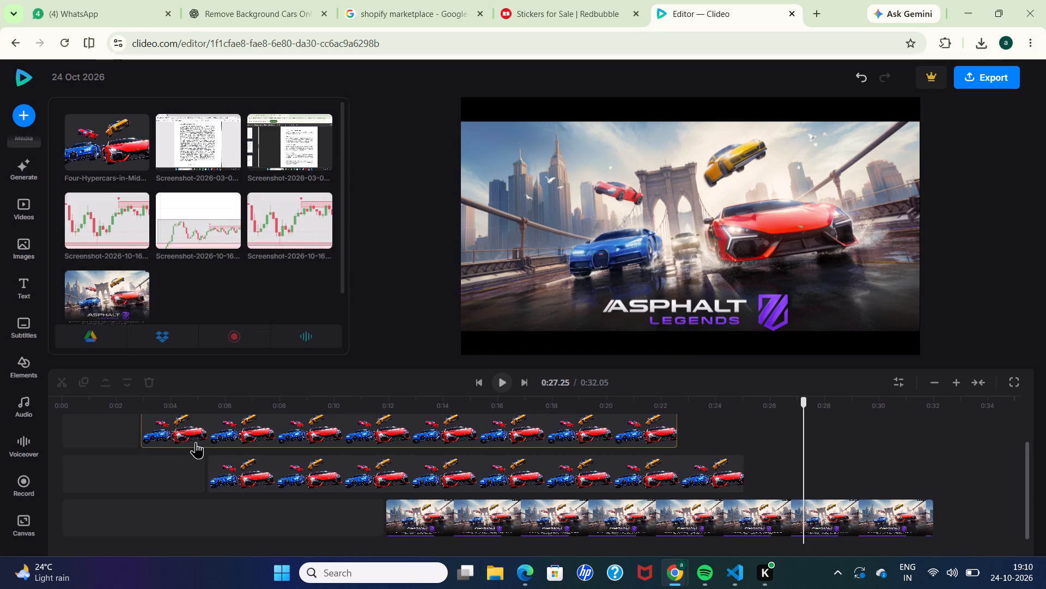
{"action": "left_click", "coordinate": [303, 483]}
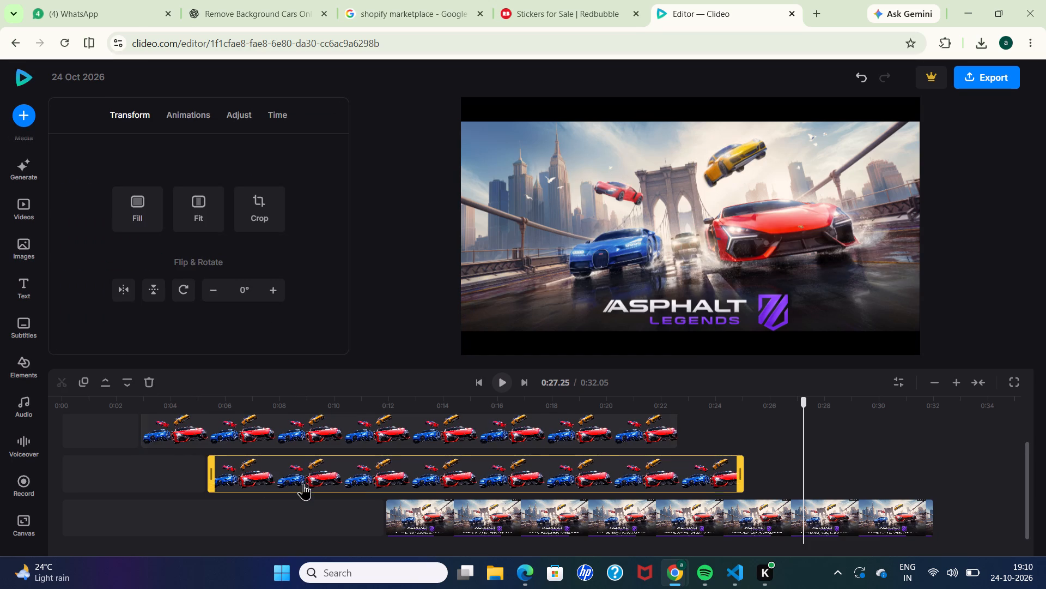
{"action": "left_click", "coordinate": [148, 381]}
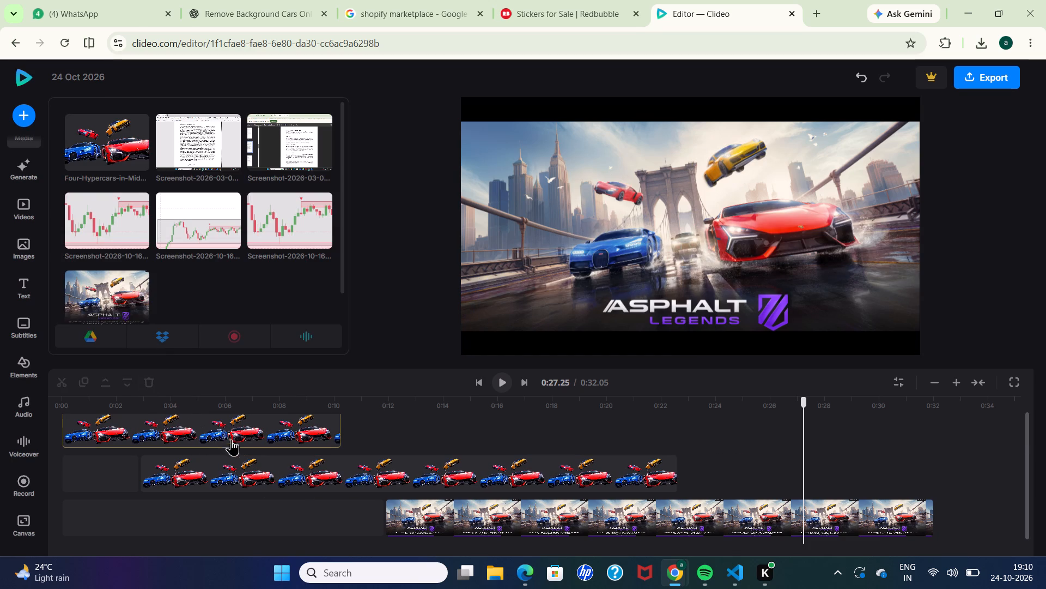
{"action": "left_click", "coordinate": [290, 487]}
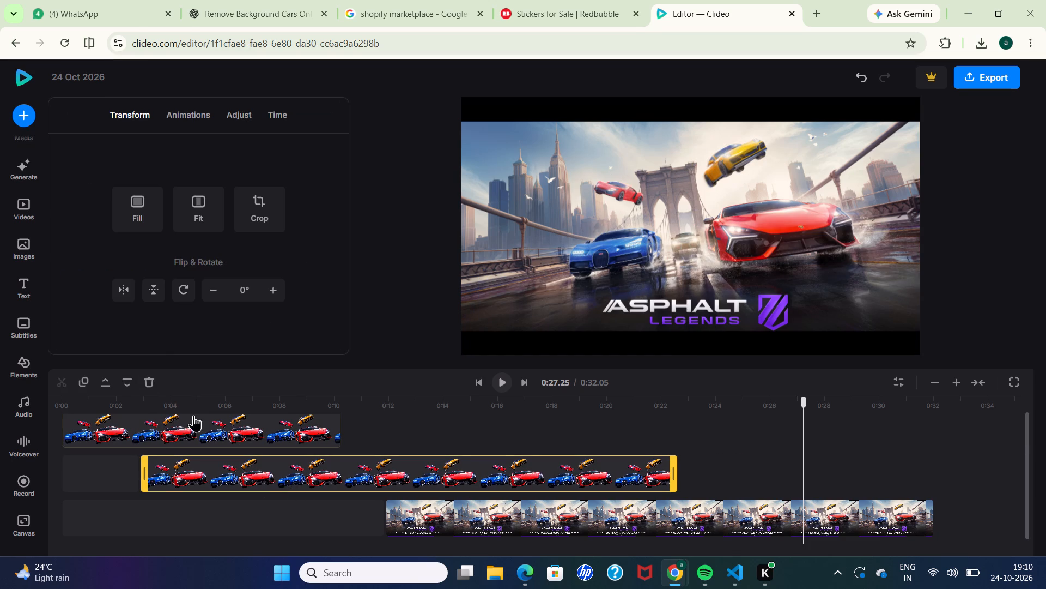
{"action": "left_click", "coordinate": [155, 390]}
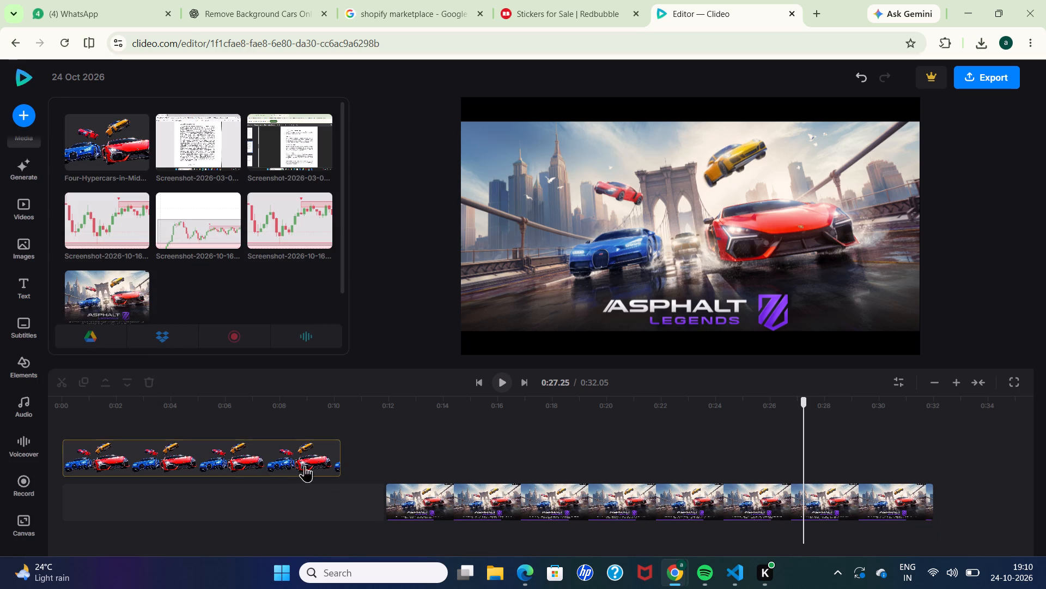
Play the video from about 0.20 s, and move the Asphalt Legends clip earlier to start at about 6 s.
{"action": "left_click", "coordinate": [315, 451]}
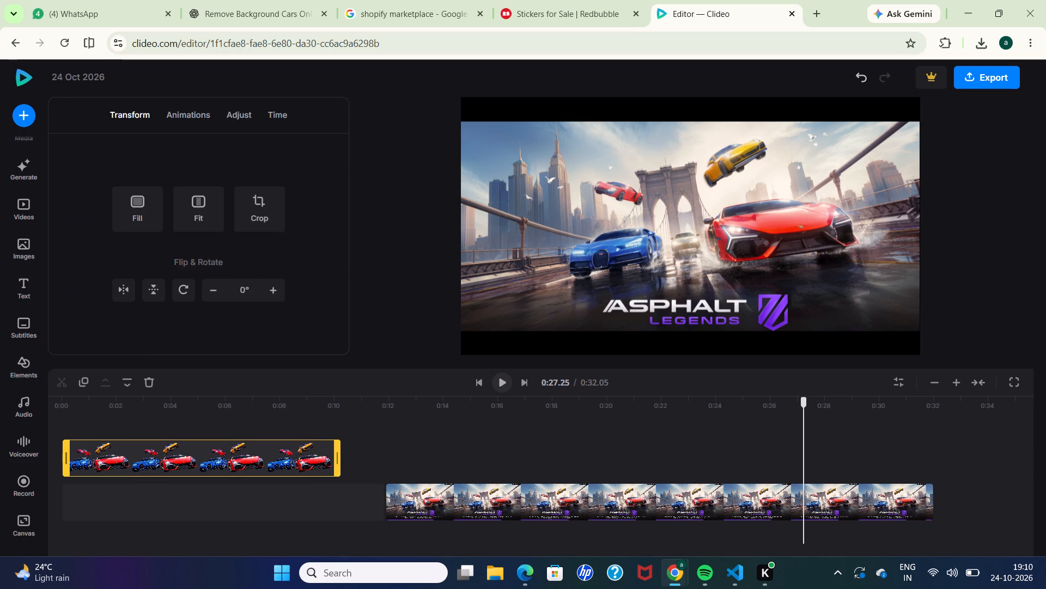
{"action": "left_click", "coordinate": [67, 425]}
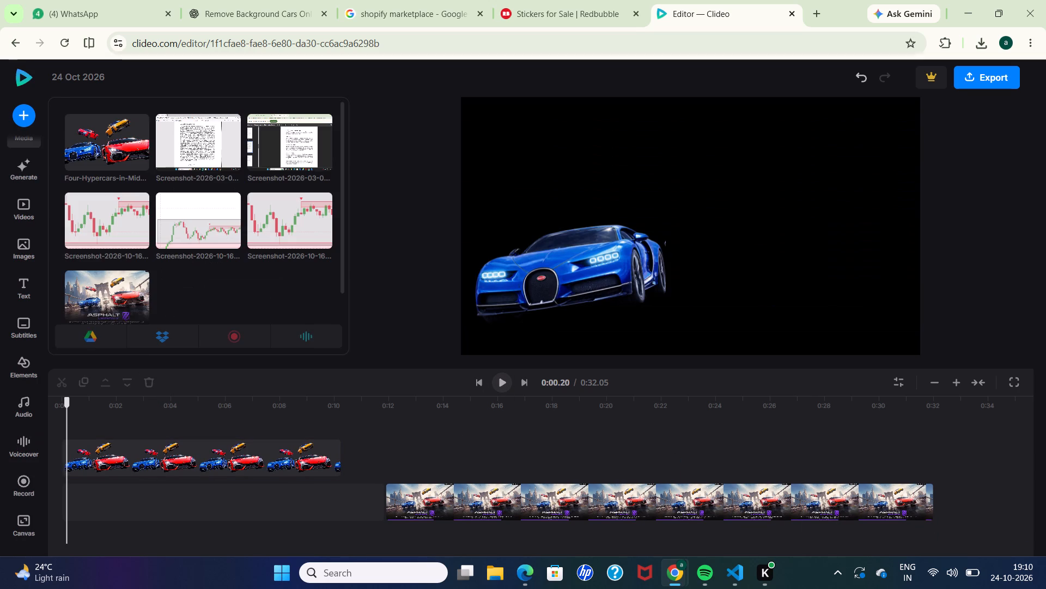
{"action": "left_click", "coordinate": [497, 390]}
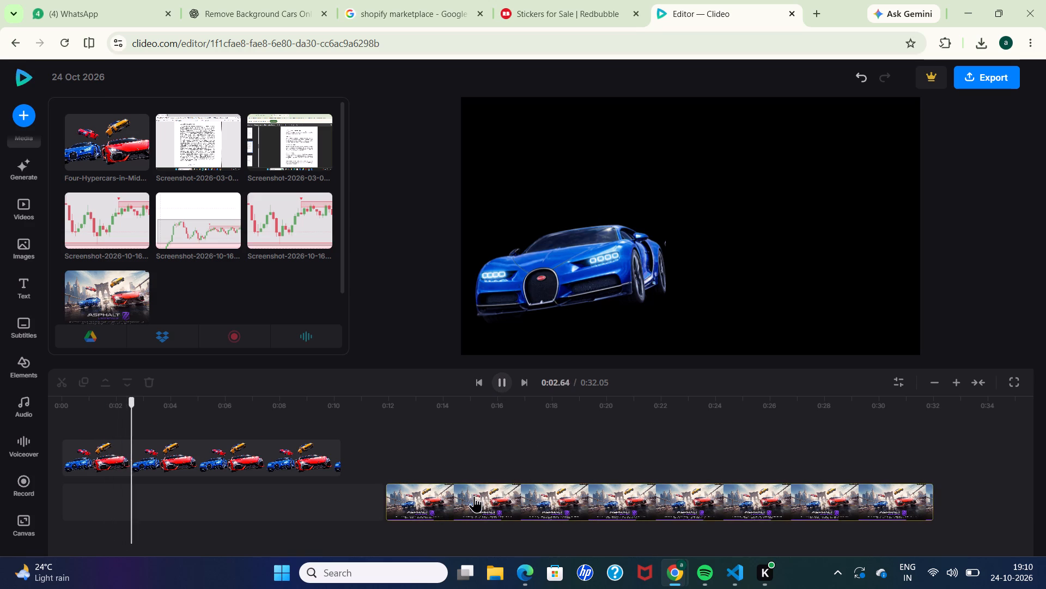
{"action": "left_click_drag", "start_coordinate": [474, 496], "coordinate": [310, 492]}
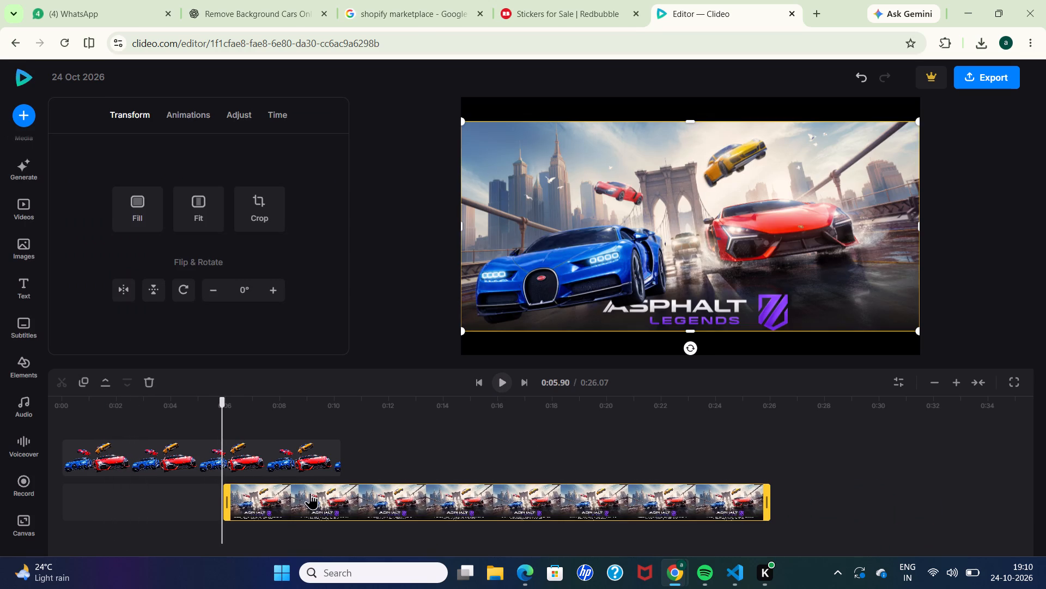
Play the video through the overlap of the blue-car clip and the Asphalt Legends clip.
{"action": "left_click", "coordinate": [502, 385]}
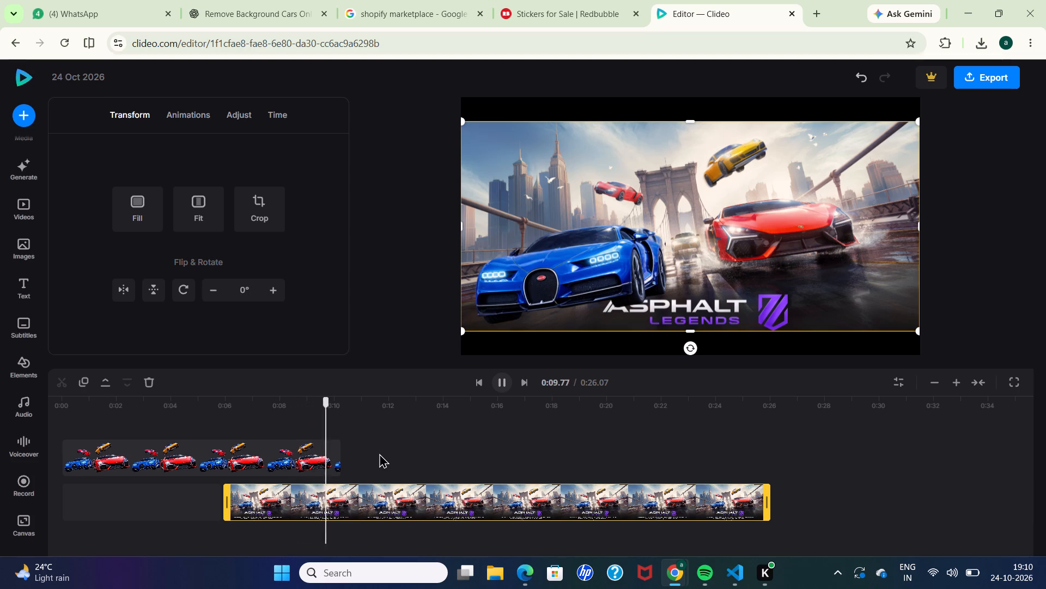
{"action": "left_click", "coordinate": [295, 444]}
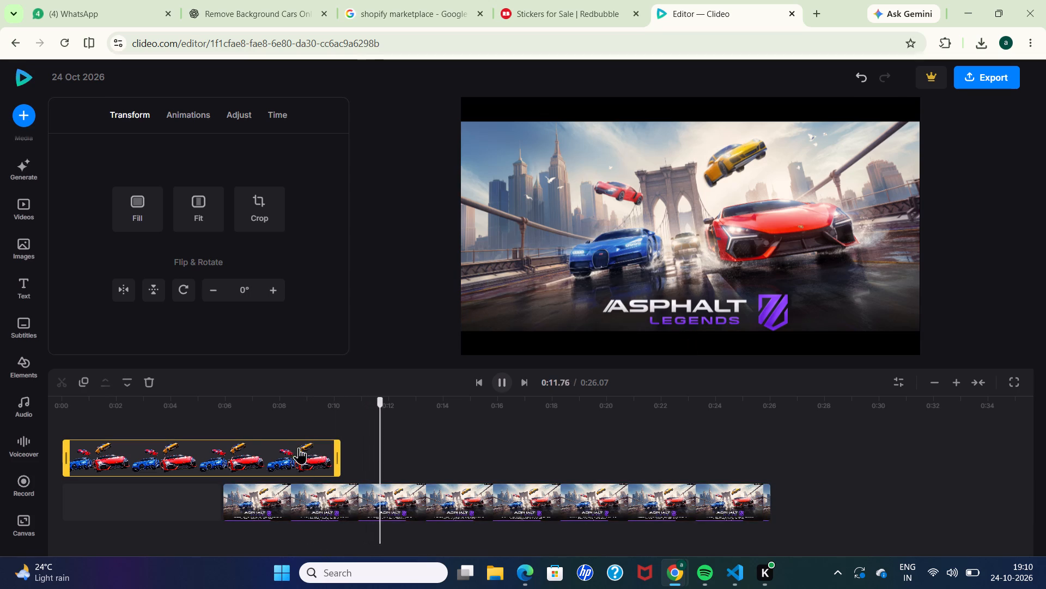
{"action": "left_click", "coordinate": [355, 497]}
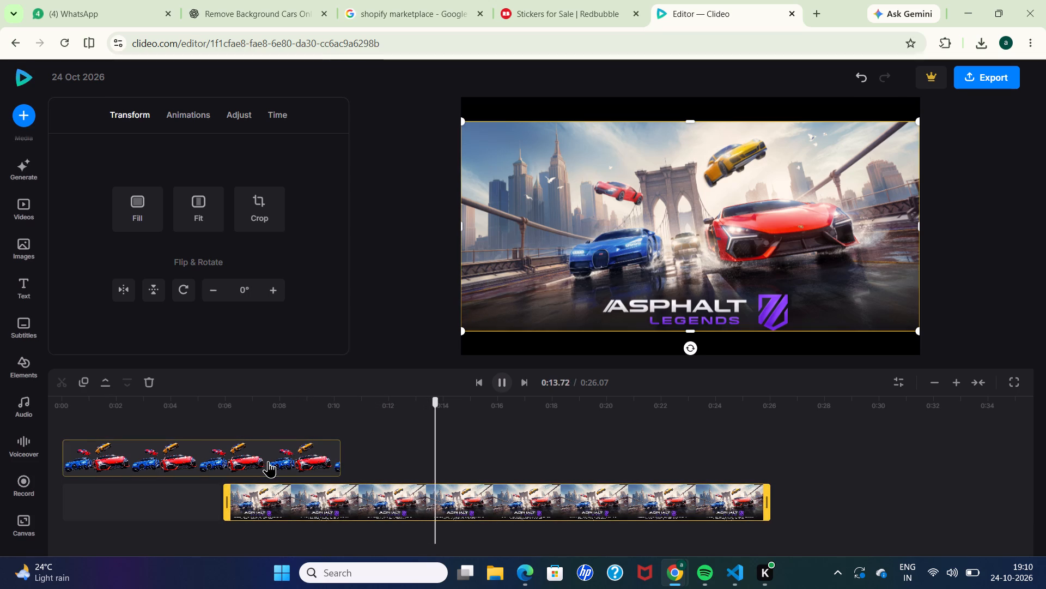
{"action": "left_click", "coordinate": [268, 461]}
{"action": "left_click", "coordinate": [508, 382]}
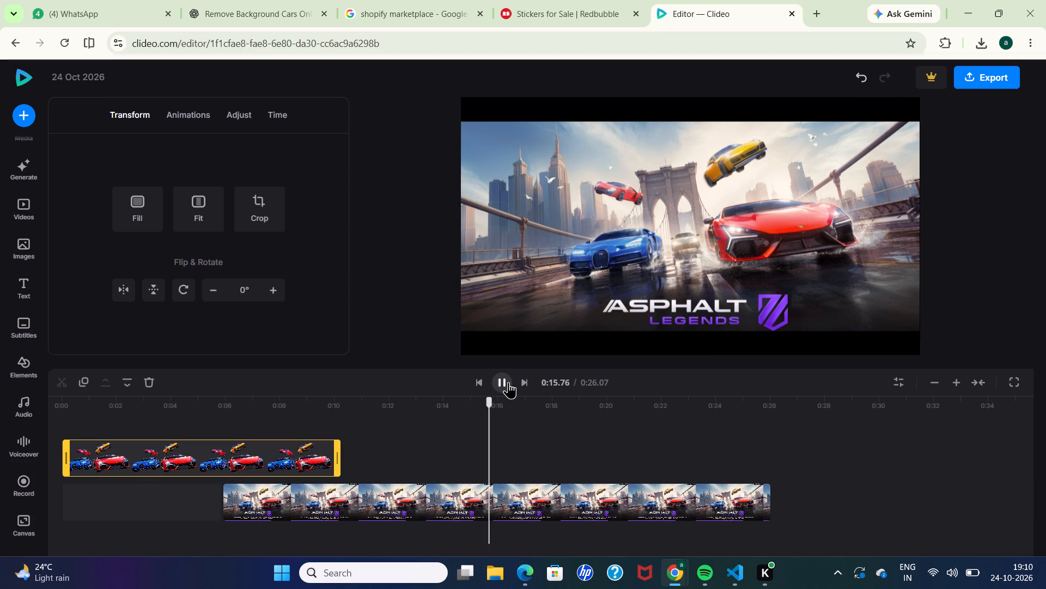
At about 6.02 s, scale the blue-car clip down to roughly the size of the blue car in the Asphalt Legends image.
{"action": "left_click", "coordinate": [226, 424]}
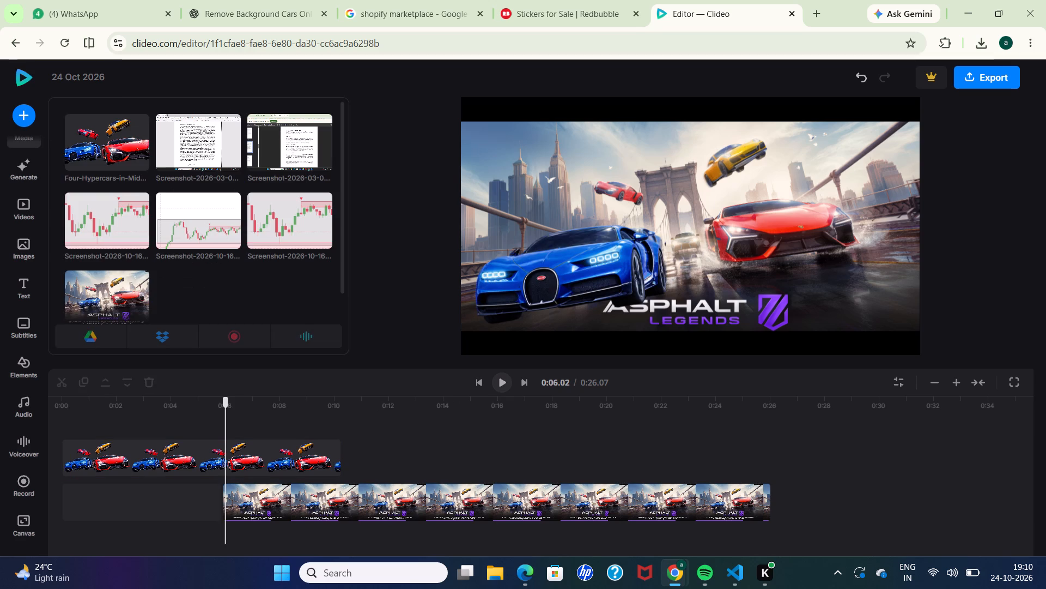
{"action": "left_click", "coordinate": [281, 457]}
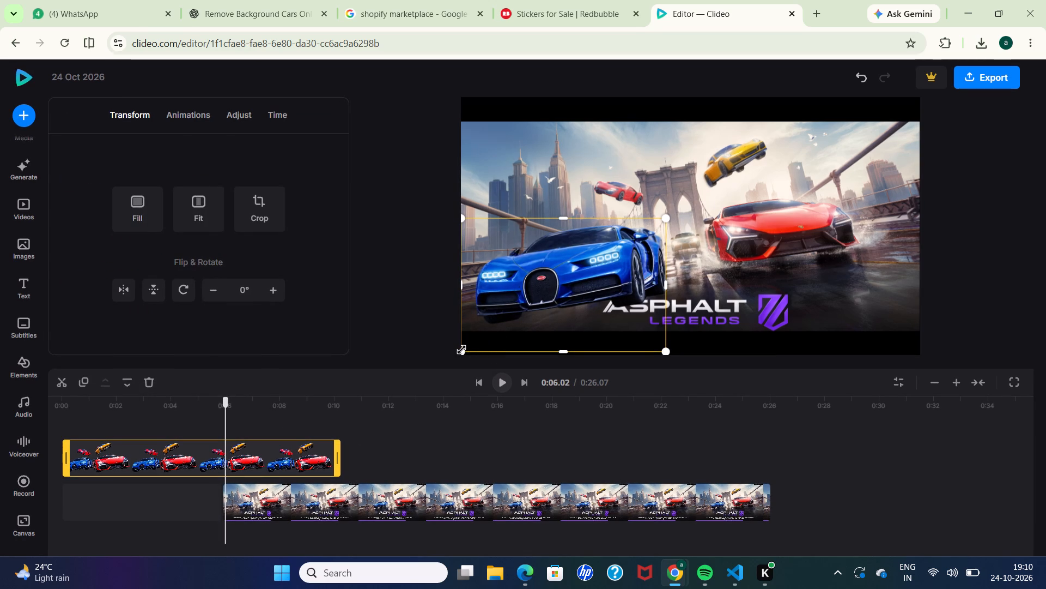
{"action": "left_click_drag", "start_coordinate": [461, 350], "coordinate": [544, 294]}
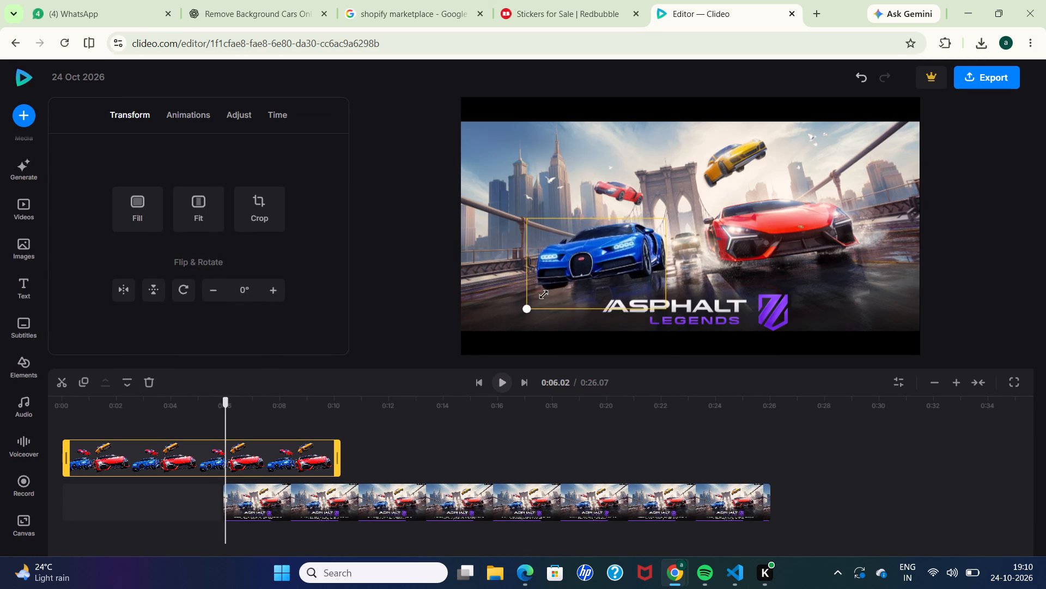
{"action": "left_click_drag", "start_coordinate": [544, 294], "coordinate": [564, 293]}
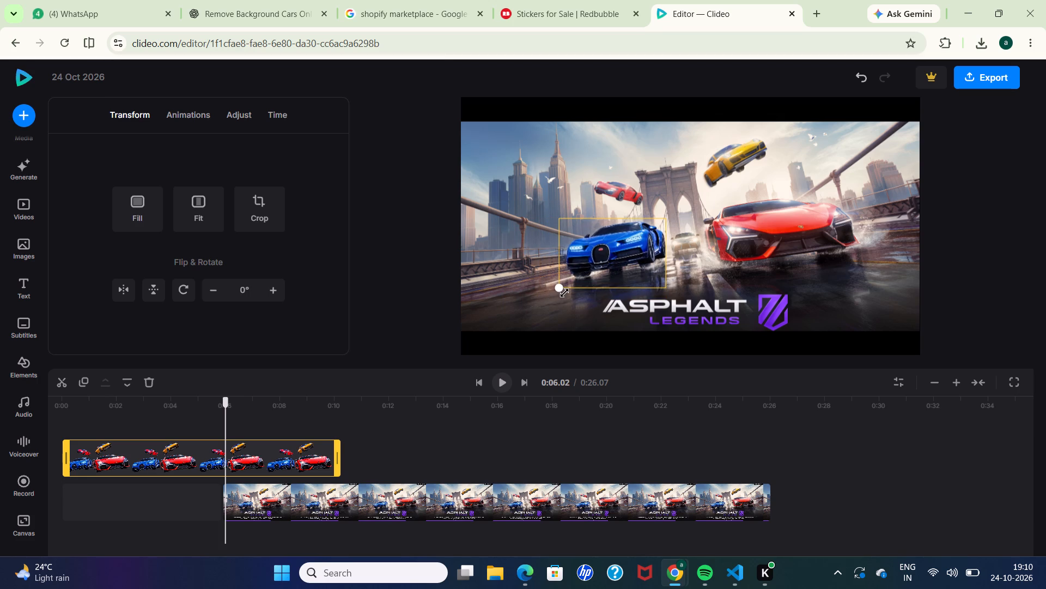
{"action": "left_click_drag", "start_coordinate": [564, 293], "coordinate": [566, 292]}
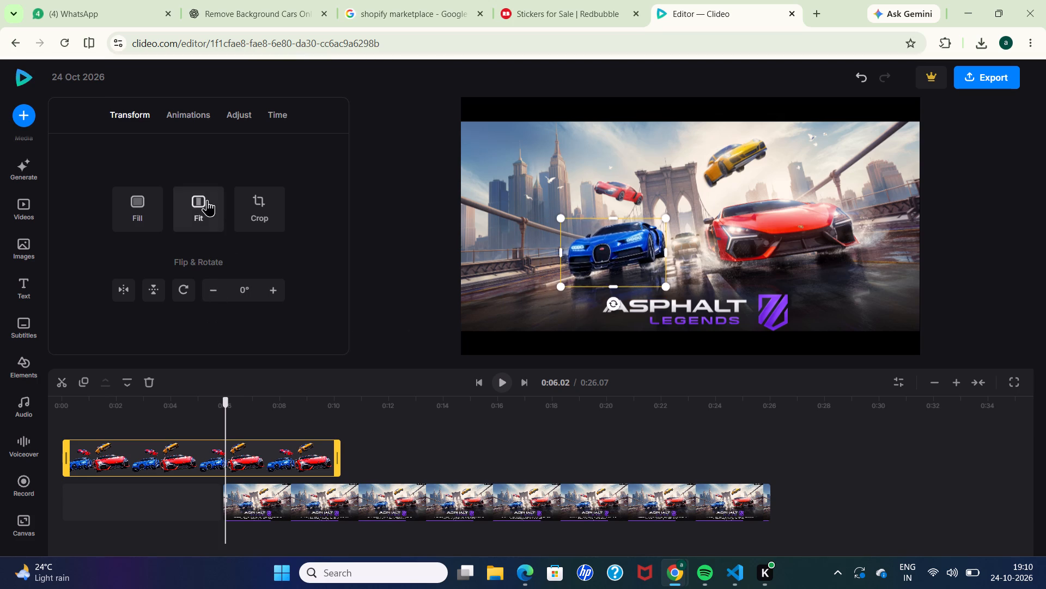
Lower the blue-car clip's opacity to 40% and nudge the clip slightly down over the background's blue car.
{"action": "left_click", "coordinate": [240, 118]}
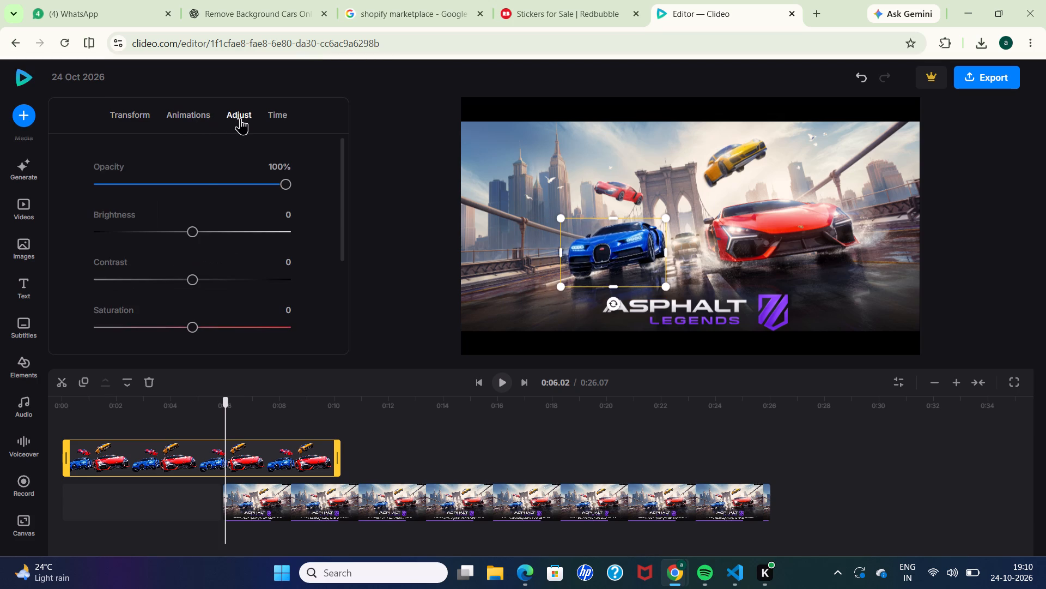
{"action": "left_click", "coordinate": [198, 183]}
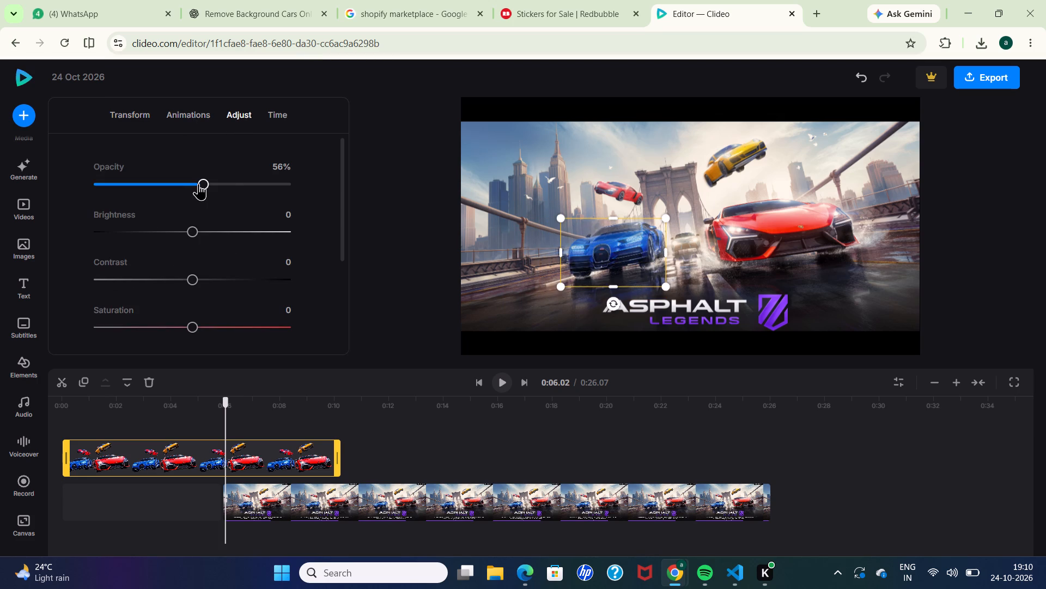
{"action": "left_click", "coordinate": [587, 235]}
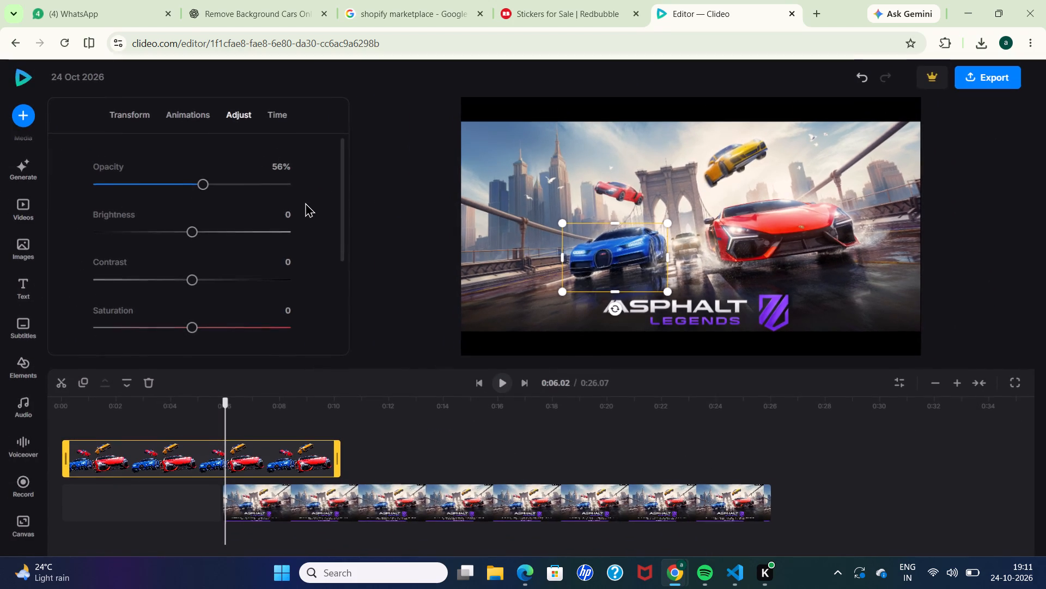
{"action": "left_click", "coordinate": [169, 188]}
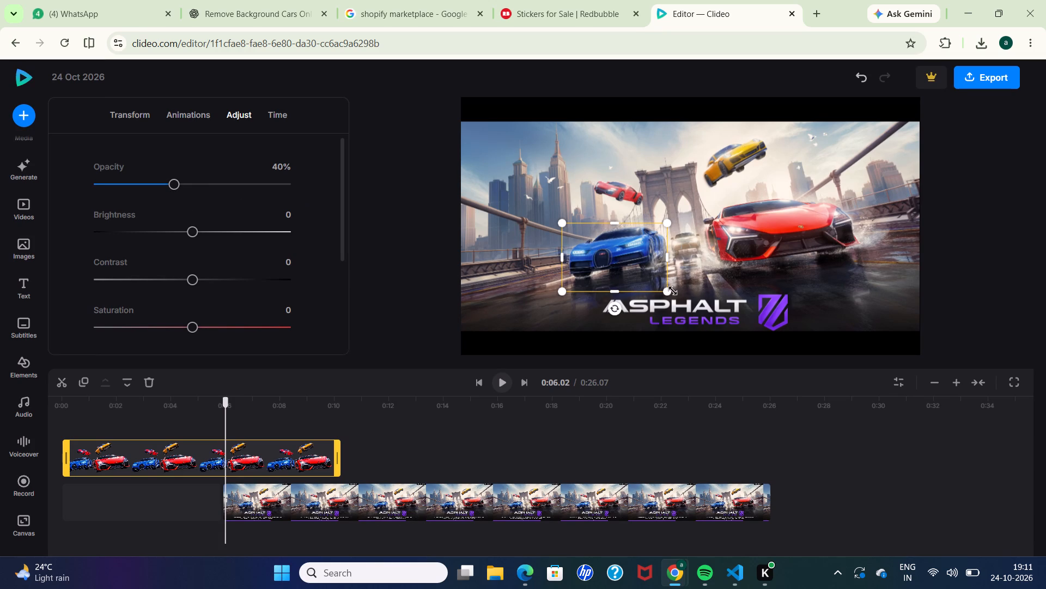
Rescale the 40% opacity blue-car clip to match the size of the blue car in the Asphalt Legends image.
{"action": "left_click_drag", "start_coordinate": [669, 291], "coordinate": [714, 327]}
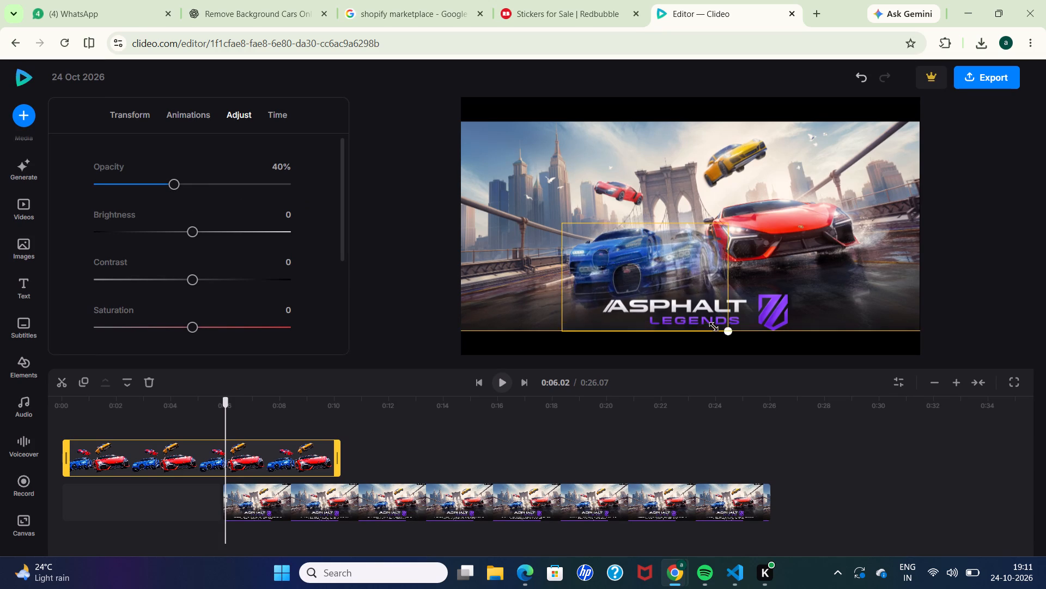
{"action": "left_click_drag", "start_coordinate": [714, 327], "coordinate": [669, 318]}
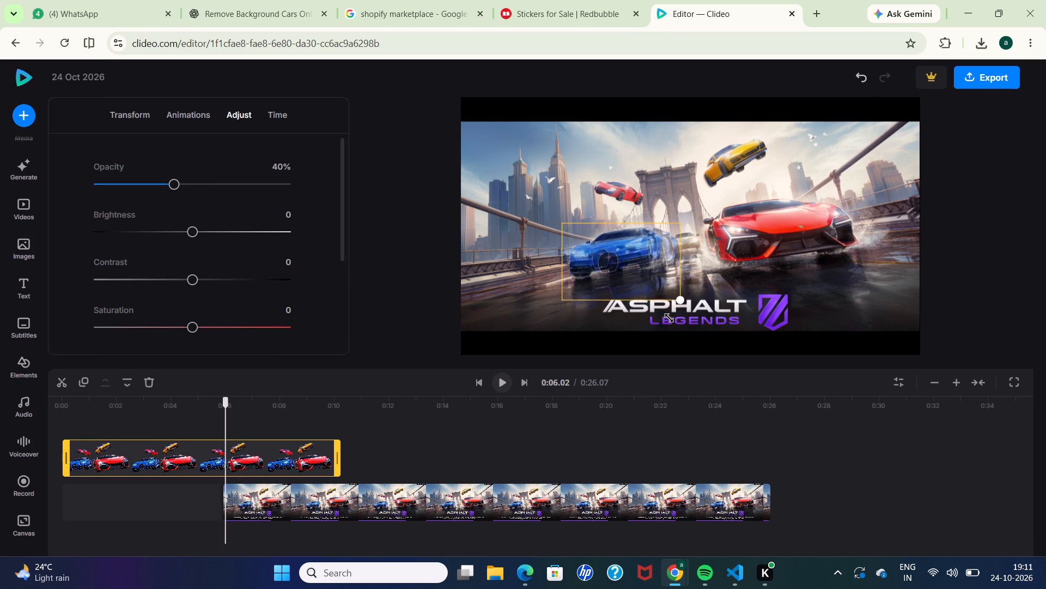
{"action": "left_click_drag", "start_coordinate": [669, 318], "coordinate": [660, 321]}
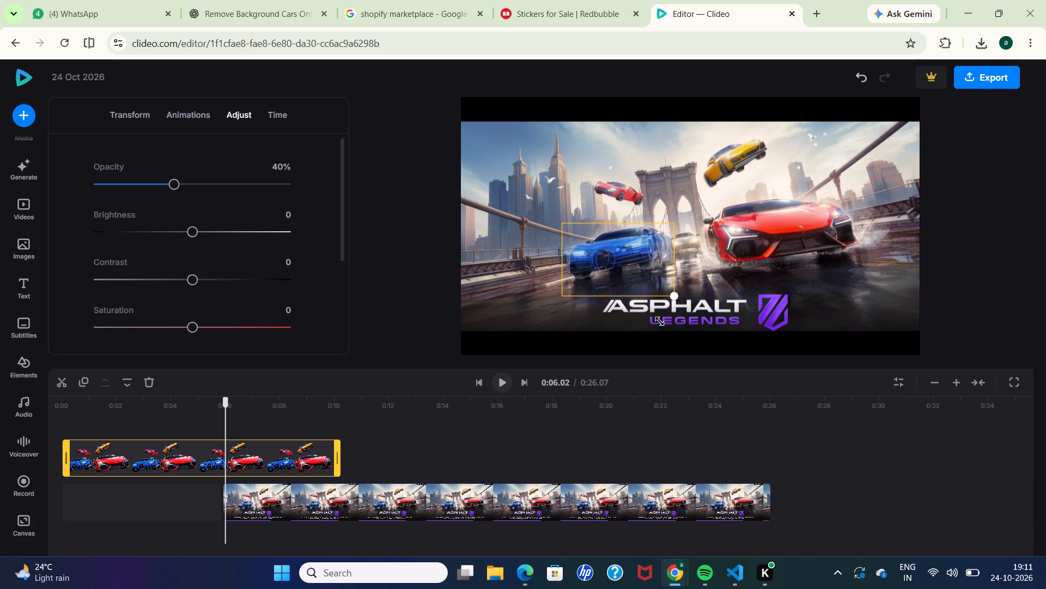
{"action": "left_click_drag", "start_coordinate": [660, 321], "coordinate": [642, 318]}
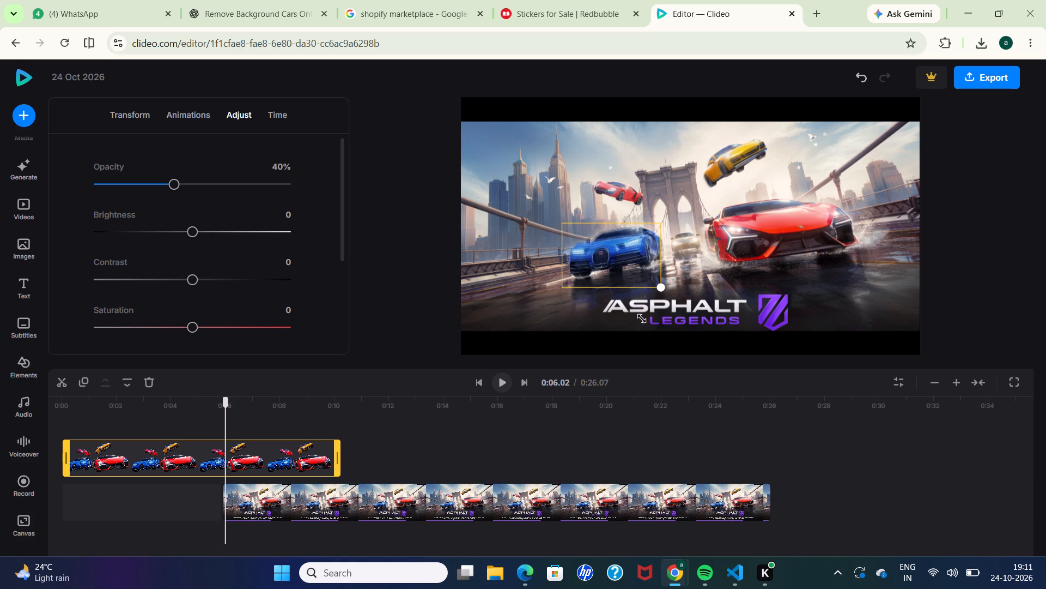
{"action": "left_click_drag", "start_coordinate": [642, 318], "coordinate": [646, 320]}
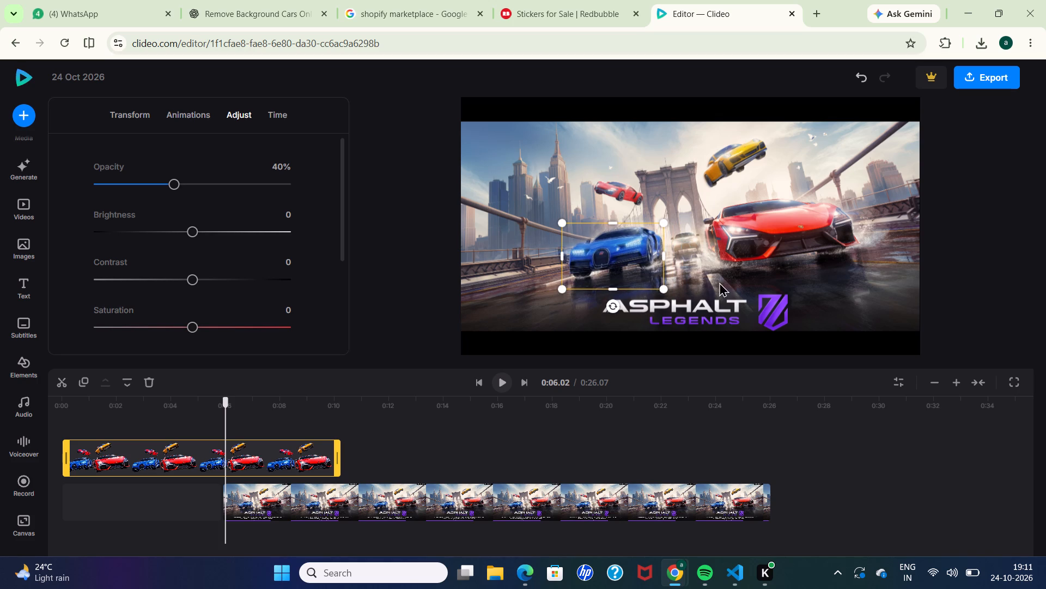
{"action": "left_click", "coordinate": [719, 282]}
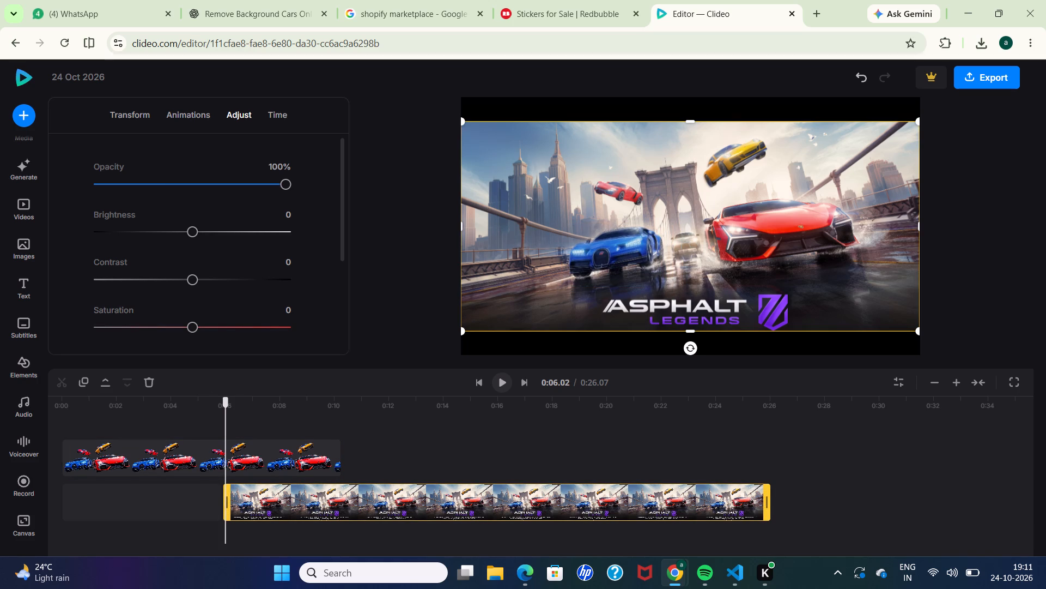
Play the video from about 2.97 s past the point where the Asphalt Legends clip starts.
{"action": "double_click", "coordinate": [454, 440]}
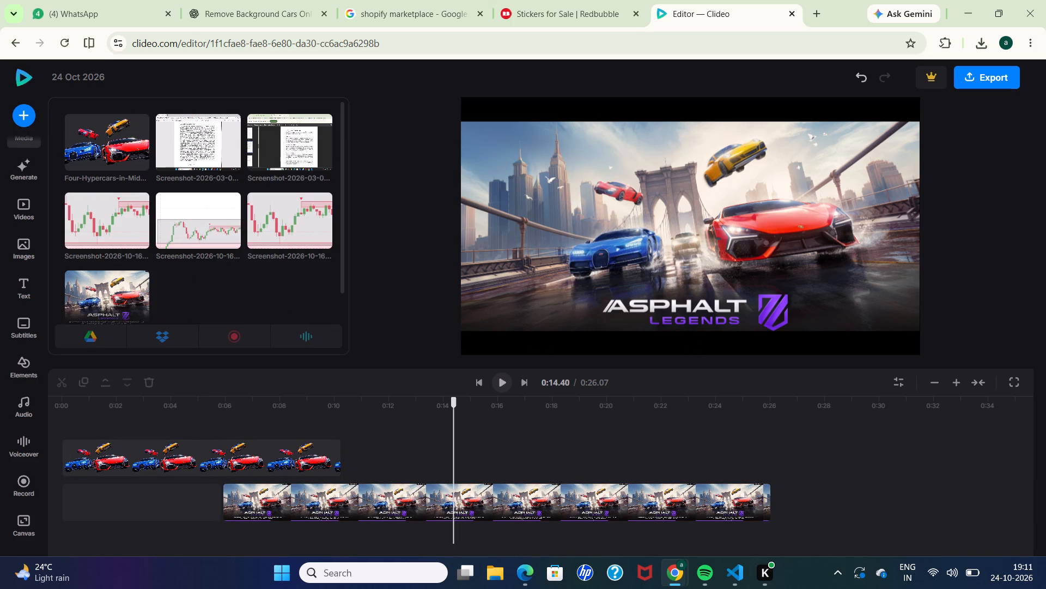
{"action": "left_click", "coordinate": [143, 427]}
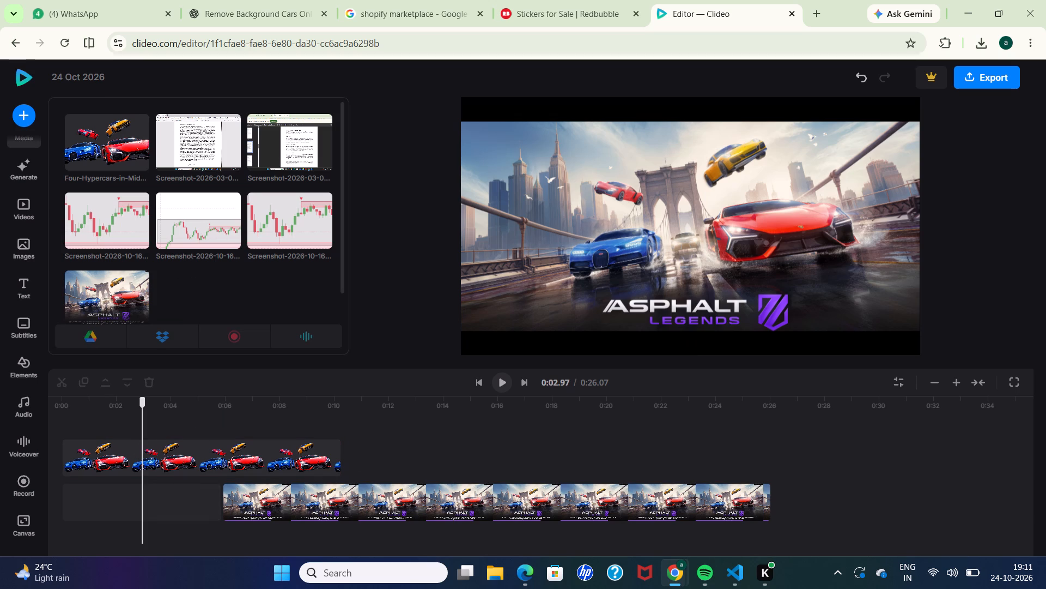
{"action": "left_click", "coordinate": [502, 393]}
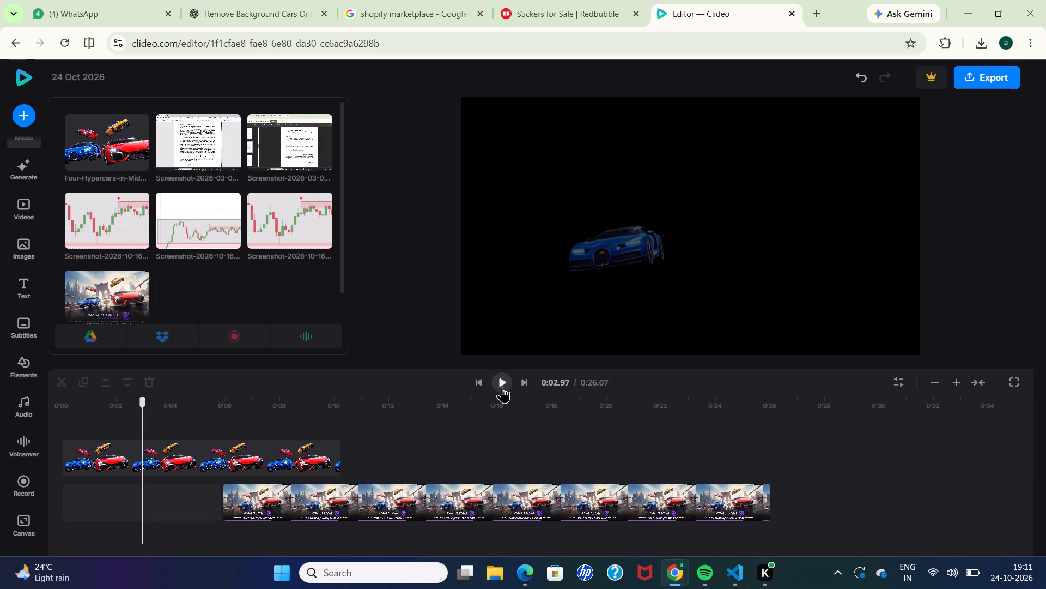
{"action": "left_click", "coordinate": [502, 386]}
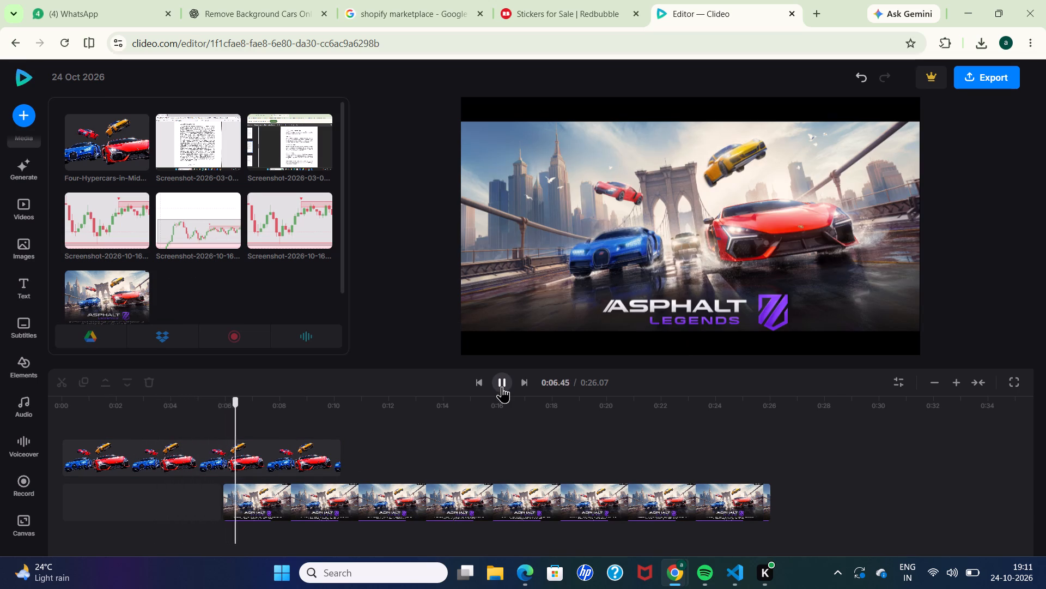
{"action": "left_click", "coordinate": [556, 430]}
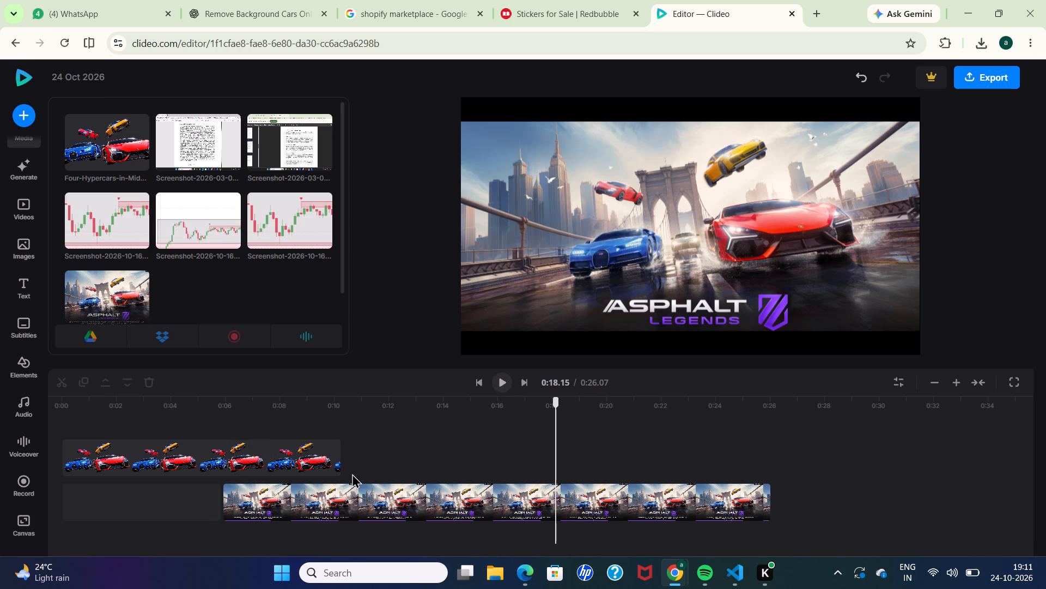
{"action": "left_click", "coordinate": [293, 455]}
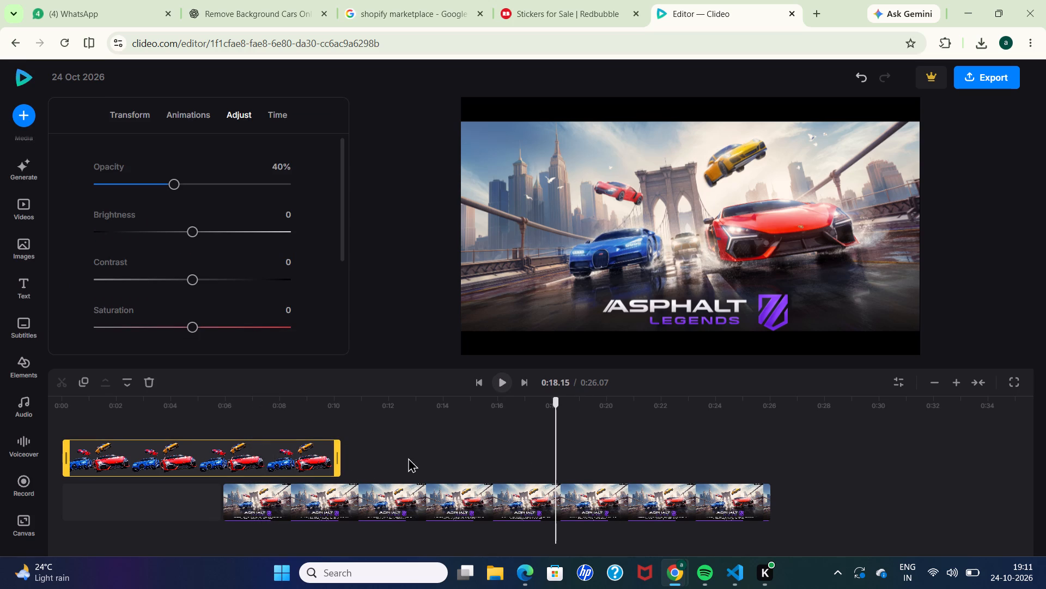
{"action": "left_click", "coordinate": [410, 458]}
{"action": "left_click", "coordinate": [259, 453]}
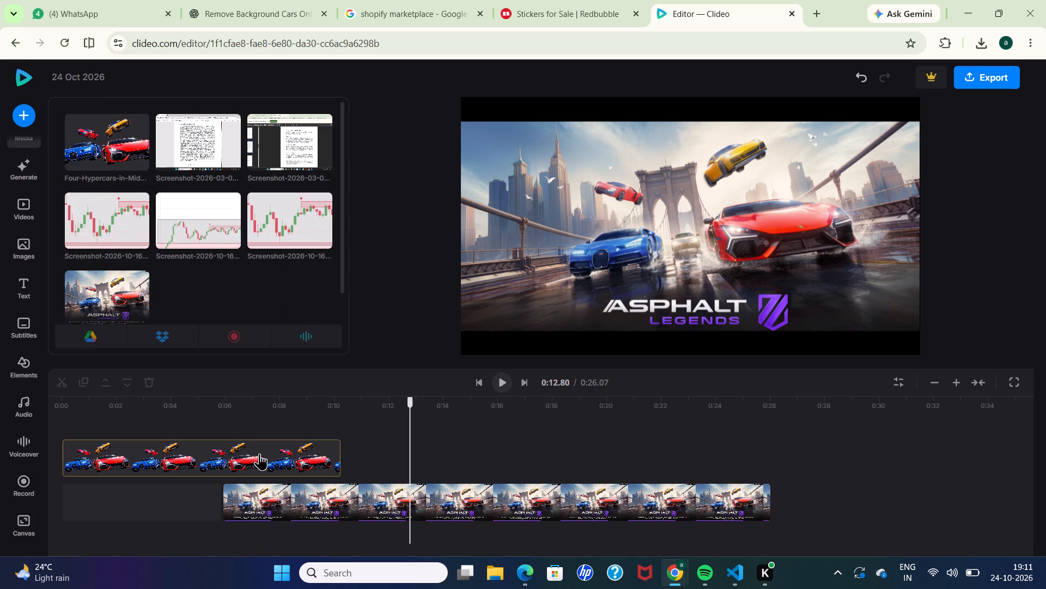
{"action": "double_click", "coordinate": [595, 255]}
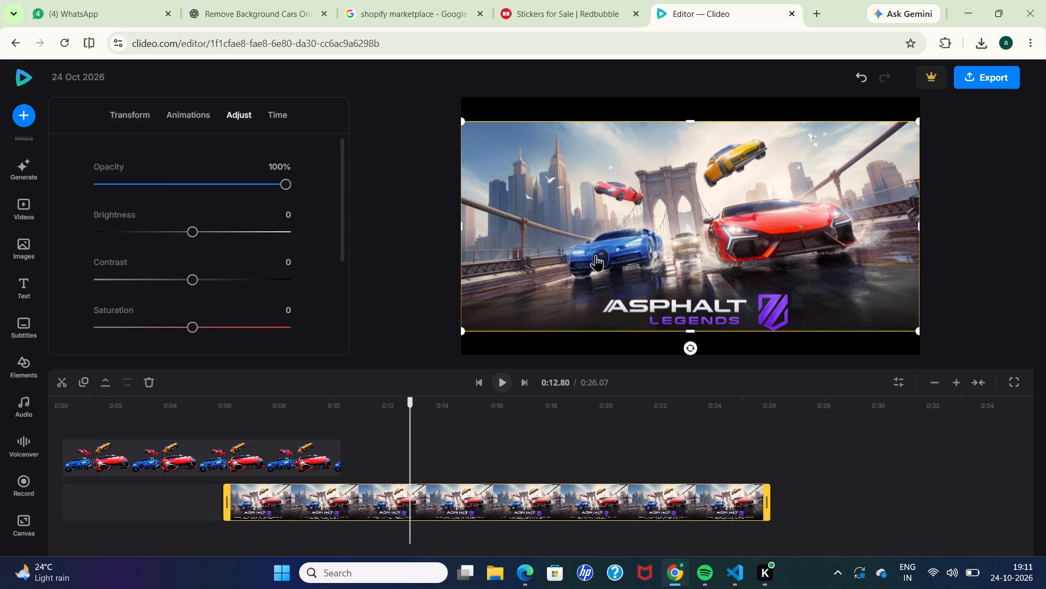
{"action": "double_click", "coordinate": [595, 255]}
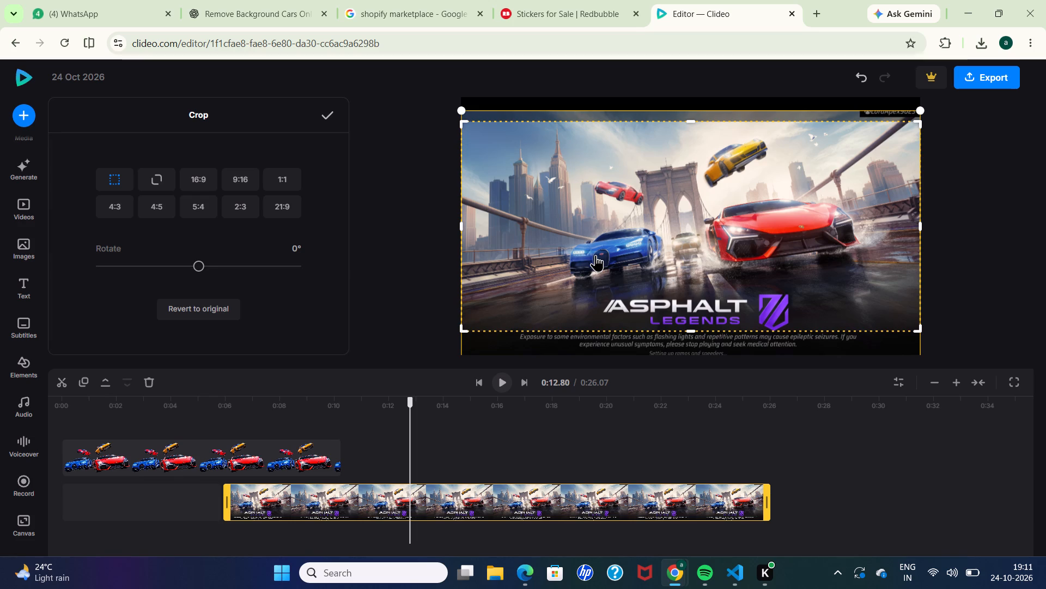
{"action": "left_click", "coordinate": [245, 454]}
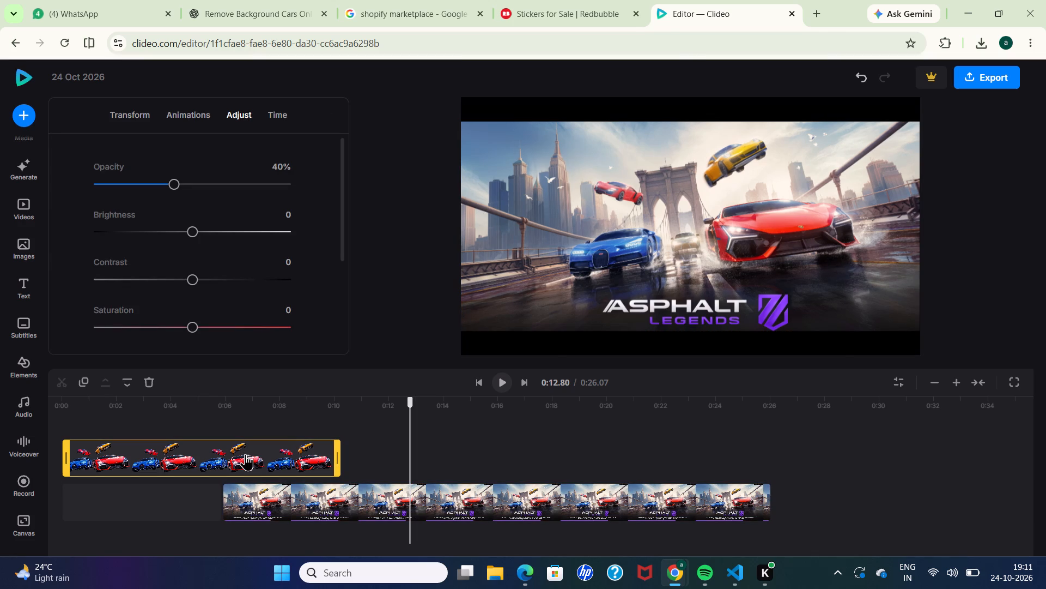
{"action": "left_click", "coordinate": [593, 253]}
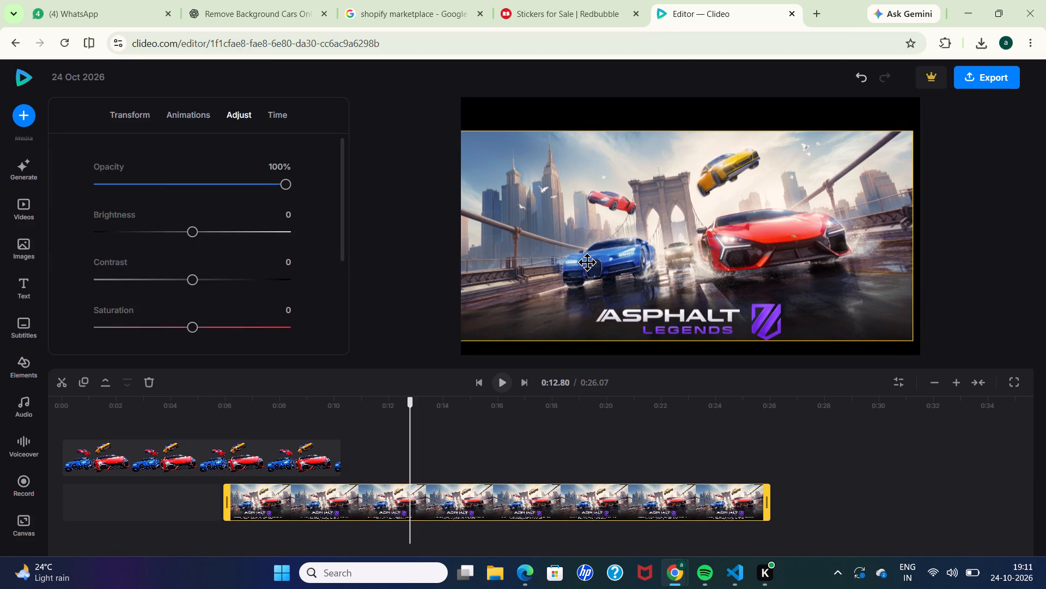
At about 8.85 s, slightly enlarge the blue-car clip and nudge it so it lines up with the background's blue car.
{"action": "left_click", "coordinate": [303, 422]}
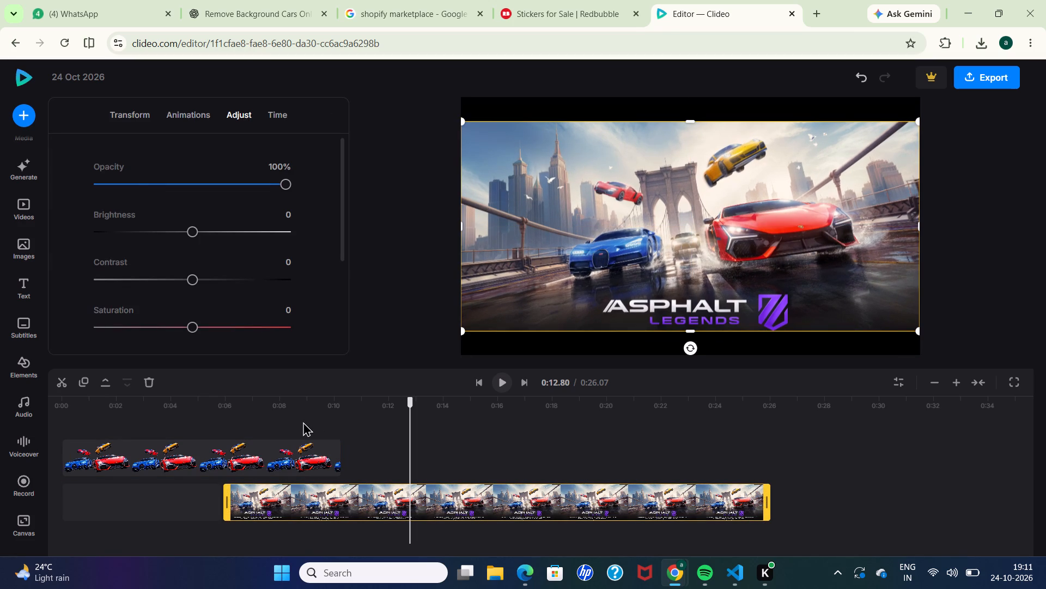
{"action": "left_click", "coordinate": [281, 463]}
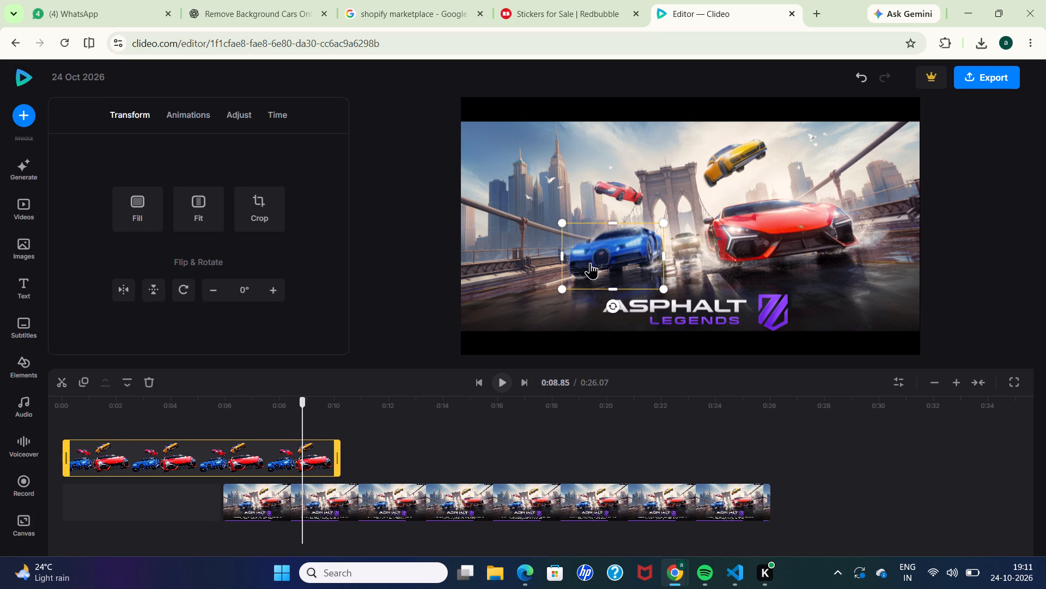
{"action": "left_click", "coordinate": [590, 262]}
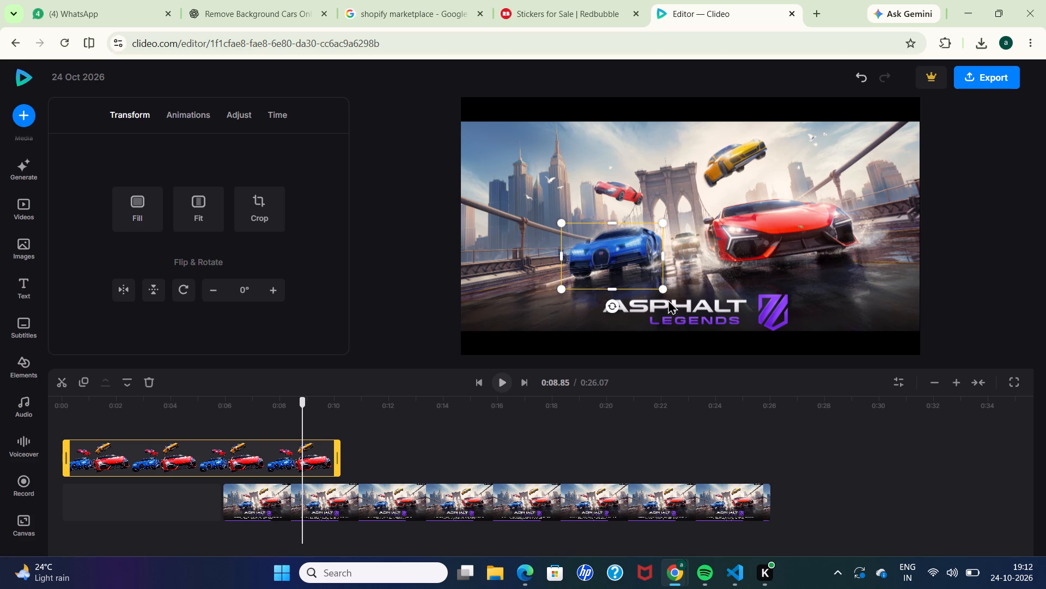
{"action": "left_click", "coordinate": [661, 292]}
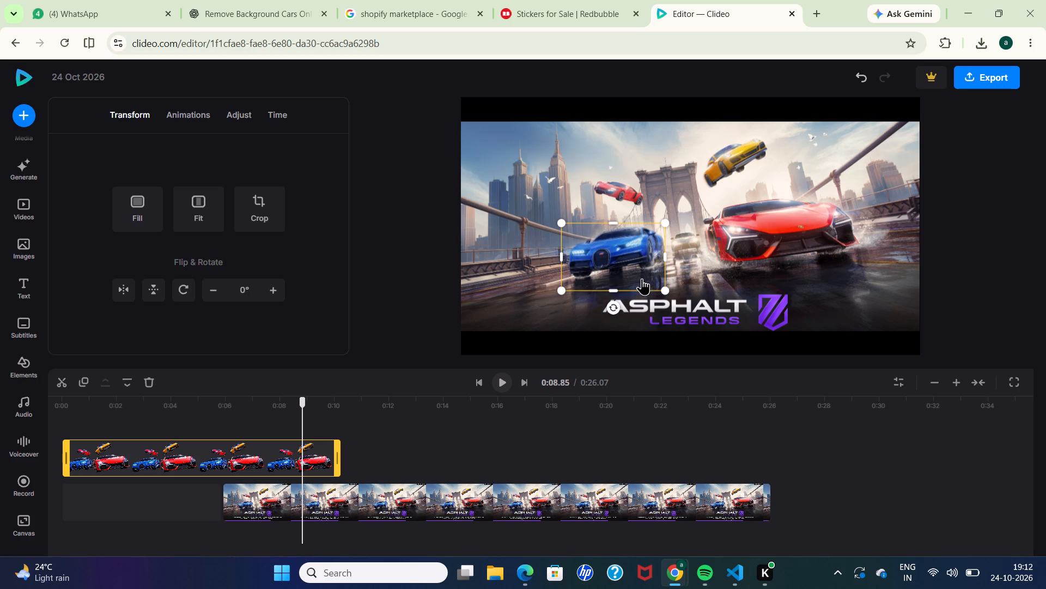
{"action": "left_click", "coordinate": [631, 257]}
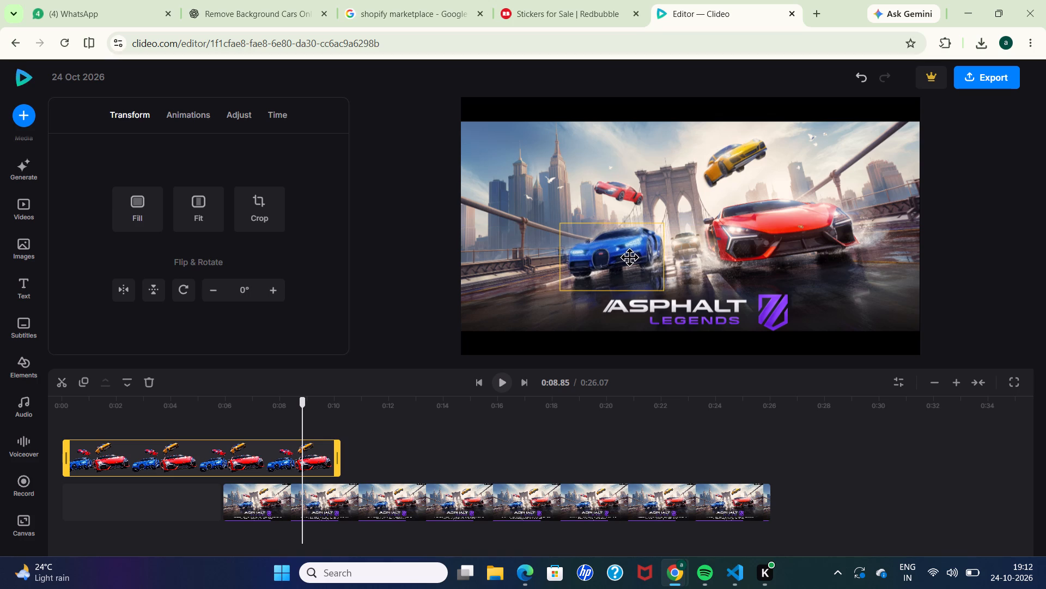
{"action": "left_click", "coordinate": [577, 307]}
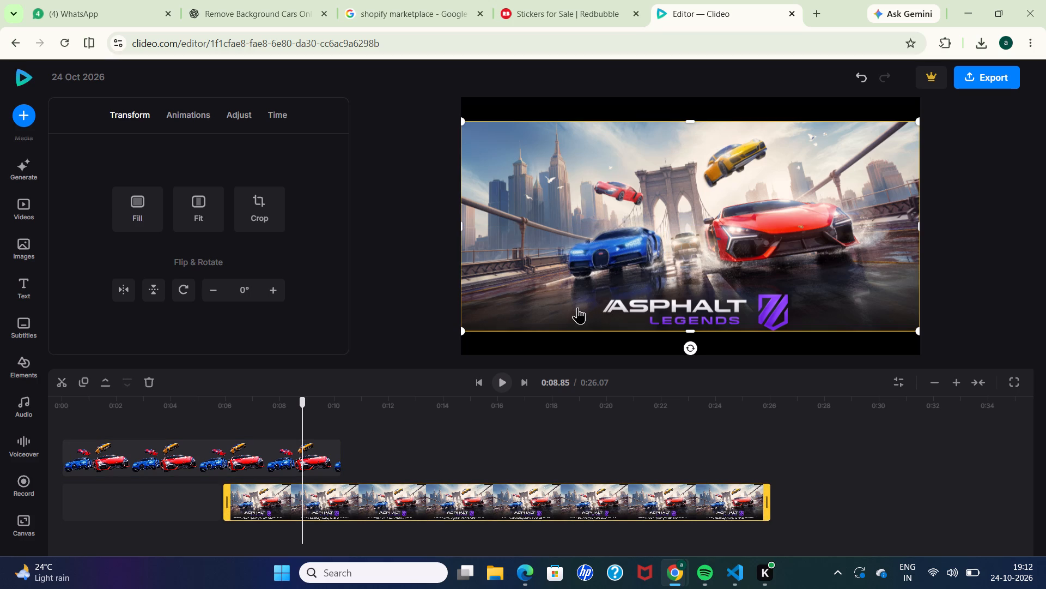
{"action": "left_click", "coordinate": [835, 467]}
Set the blue-car clip's opacity to 100%.
{"action": "left_click", "coordinate": [294, 465]}
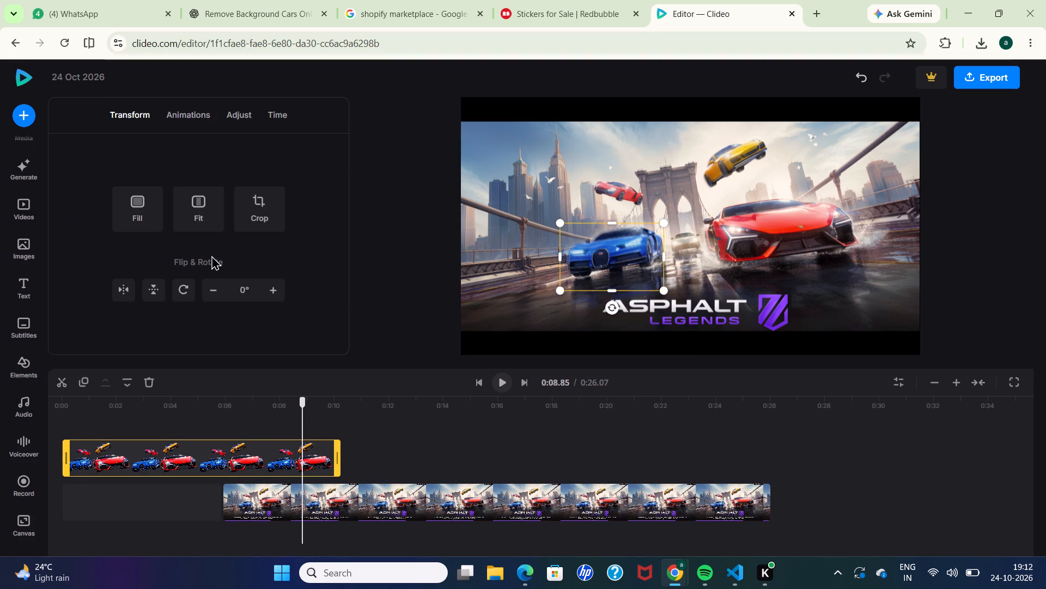
{"action": "left_click", "coordinate": [241, 113]}
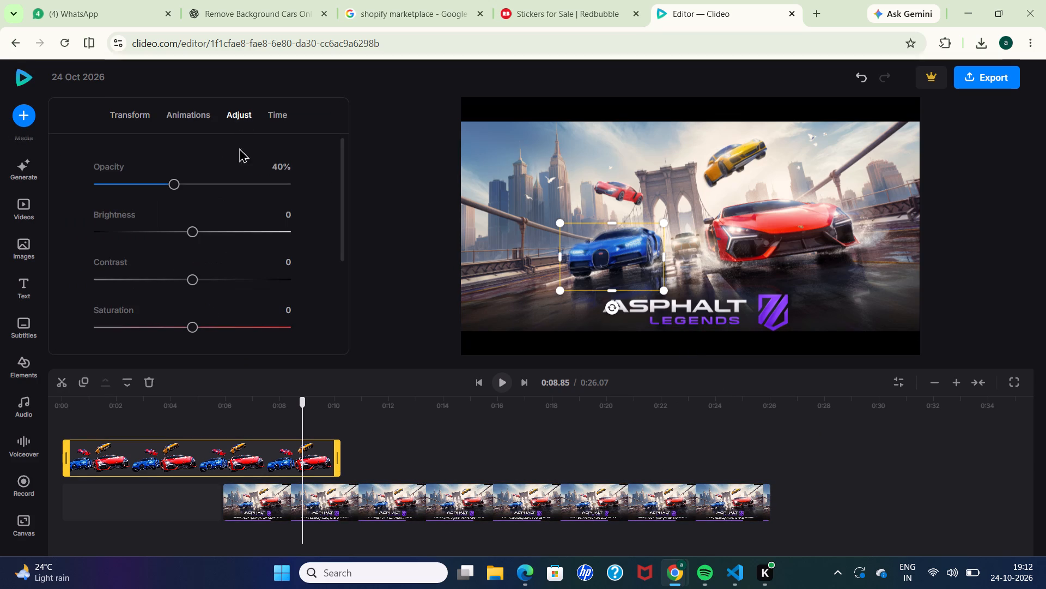
{"action": "left_click", "coordinate": [244, 184]}
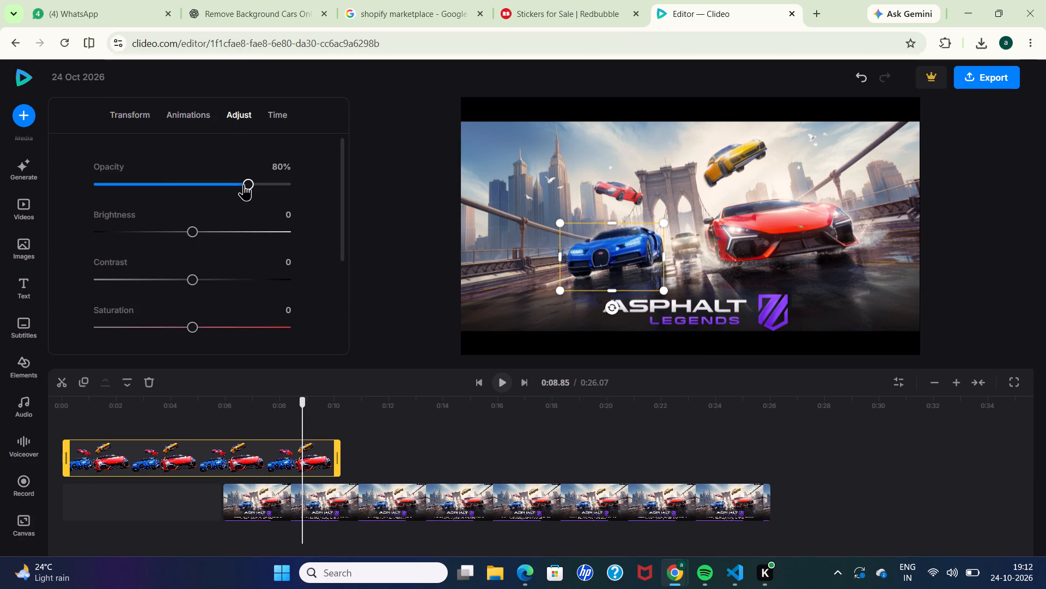
{"action": "left_click_drag", "start_coordinate": [244, 184], "coordinate": [325, 190]}
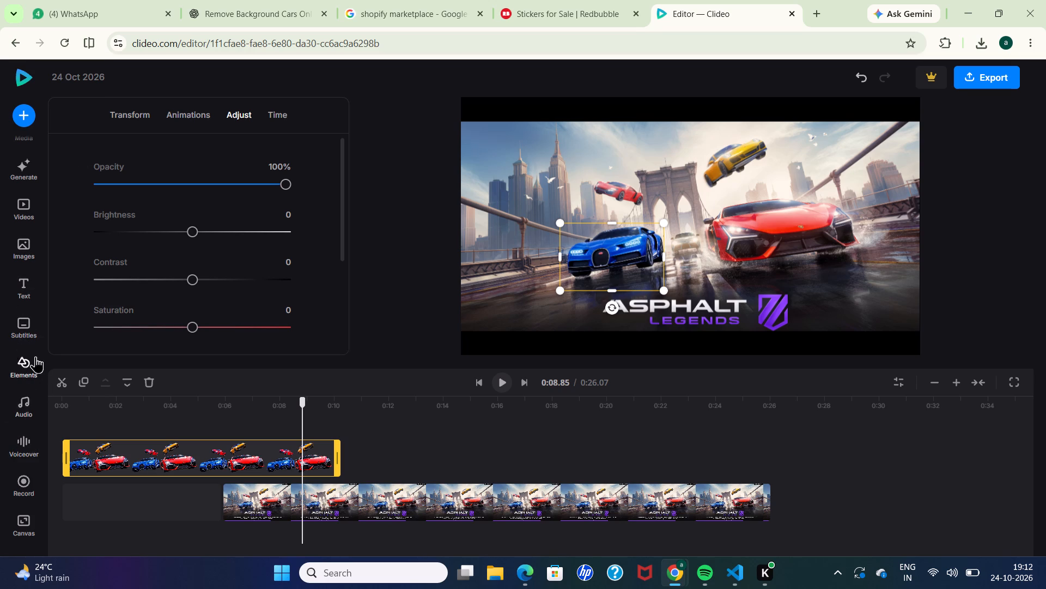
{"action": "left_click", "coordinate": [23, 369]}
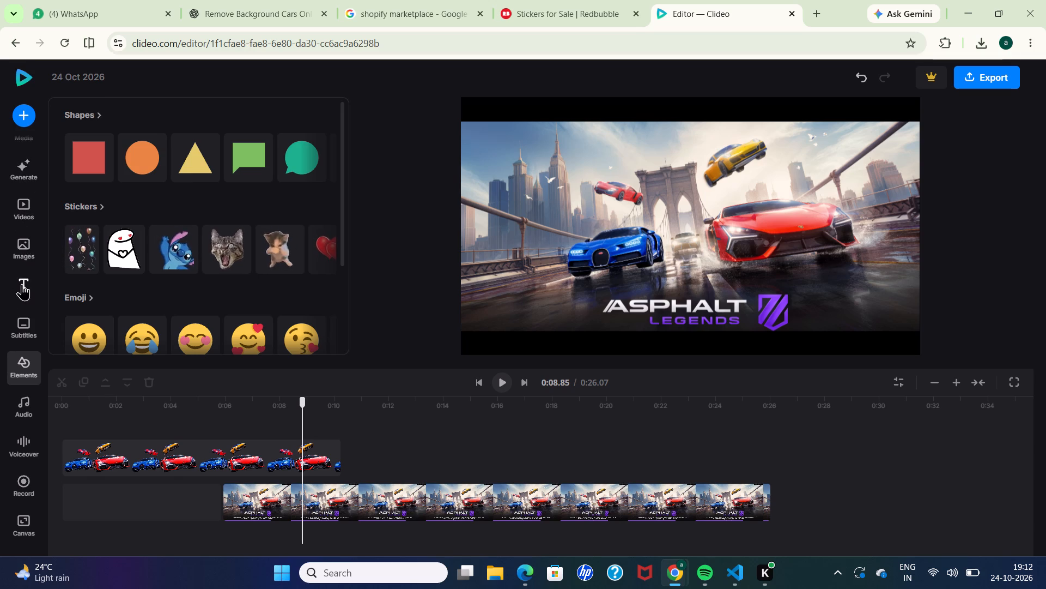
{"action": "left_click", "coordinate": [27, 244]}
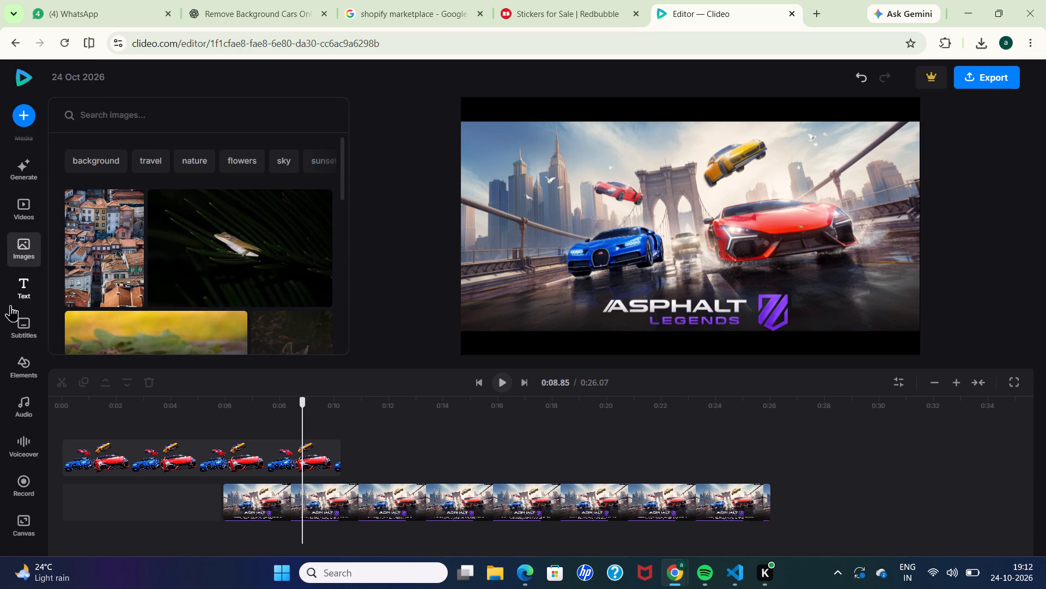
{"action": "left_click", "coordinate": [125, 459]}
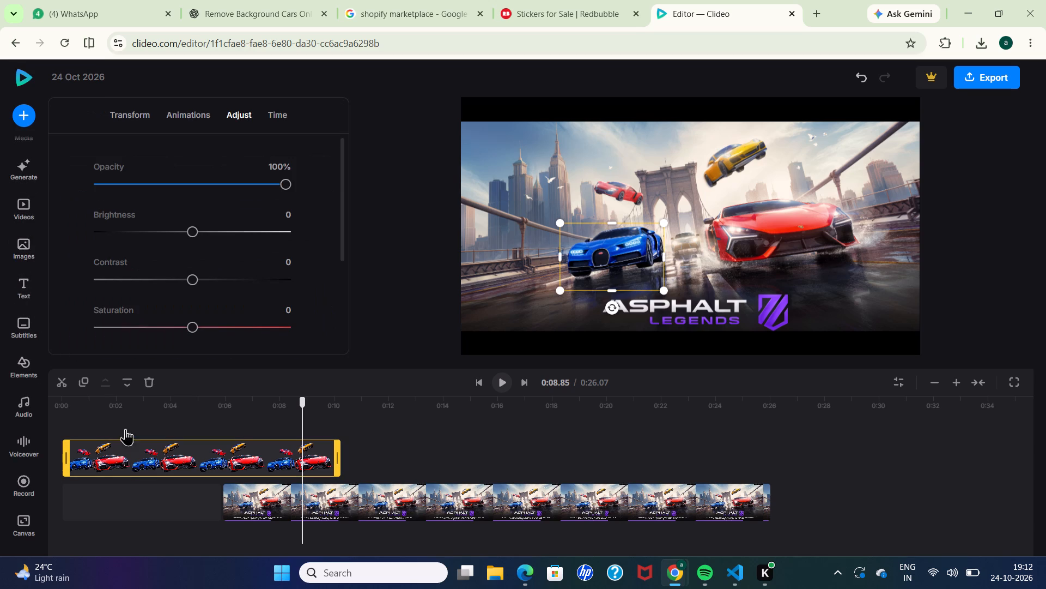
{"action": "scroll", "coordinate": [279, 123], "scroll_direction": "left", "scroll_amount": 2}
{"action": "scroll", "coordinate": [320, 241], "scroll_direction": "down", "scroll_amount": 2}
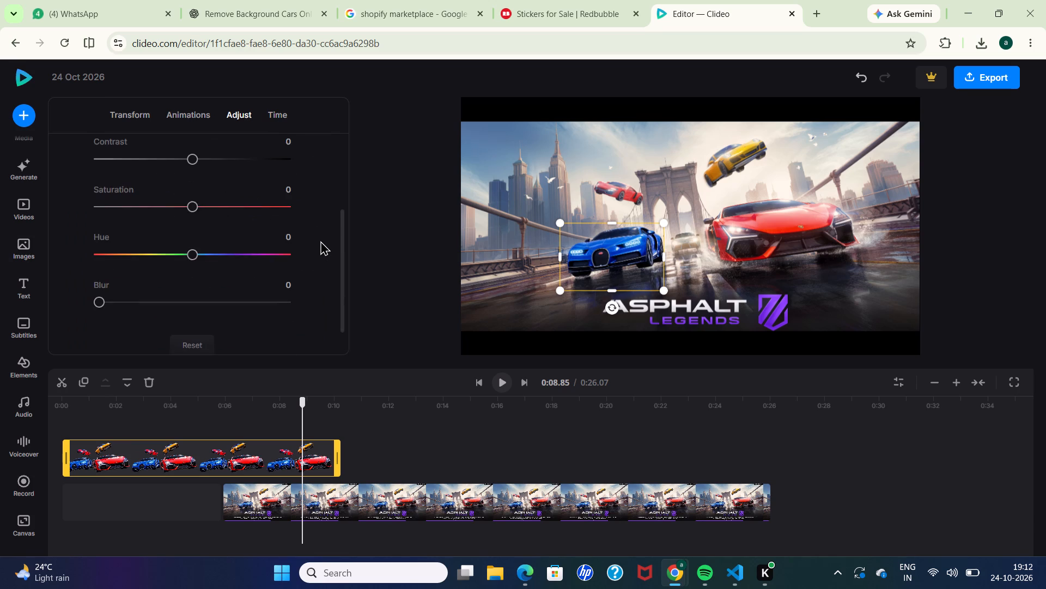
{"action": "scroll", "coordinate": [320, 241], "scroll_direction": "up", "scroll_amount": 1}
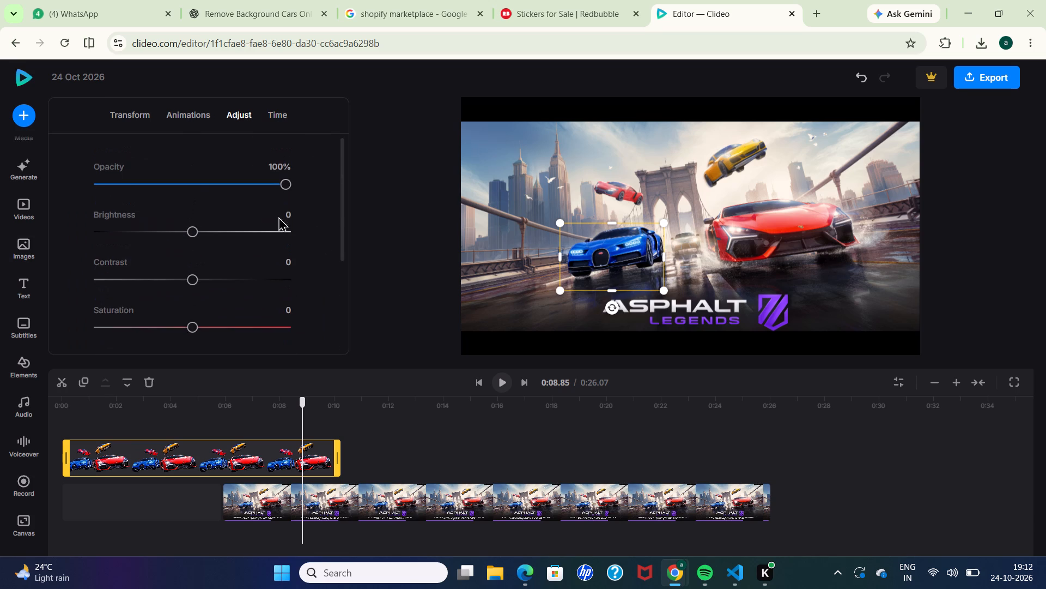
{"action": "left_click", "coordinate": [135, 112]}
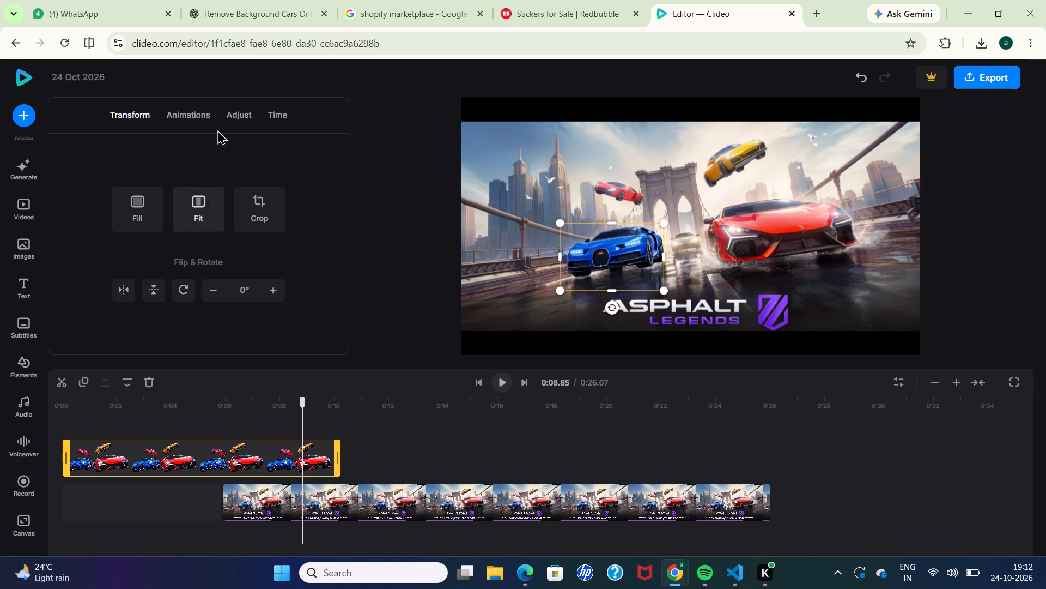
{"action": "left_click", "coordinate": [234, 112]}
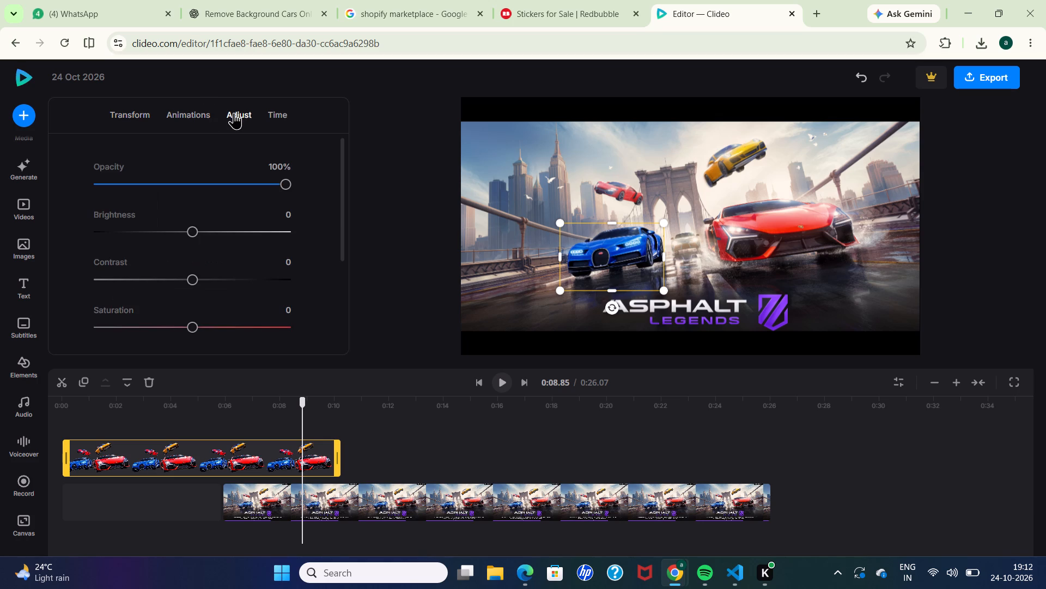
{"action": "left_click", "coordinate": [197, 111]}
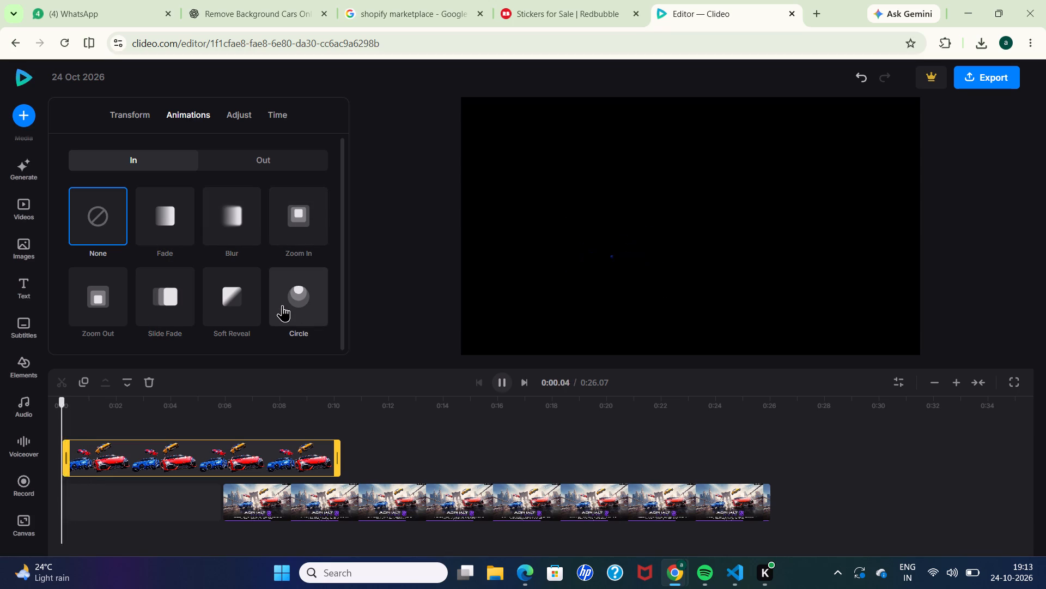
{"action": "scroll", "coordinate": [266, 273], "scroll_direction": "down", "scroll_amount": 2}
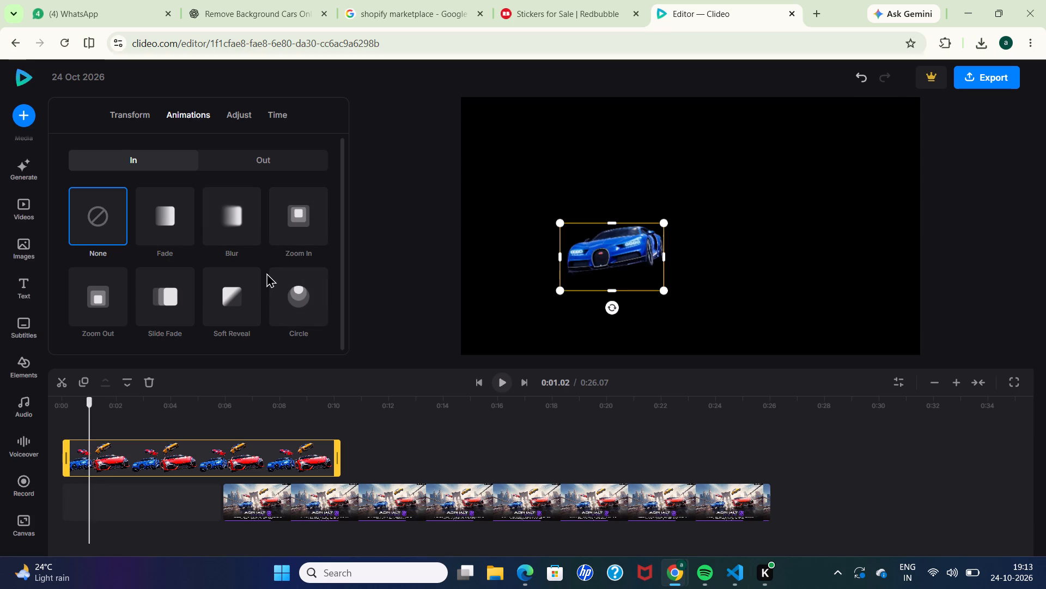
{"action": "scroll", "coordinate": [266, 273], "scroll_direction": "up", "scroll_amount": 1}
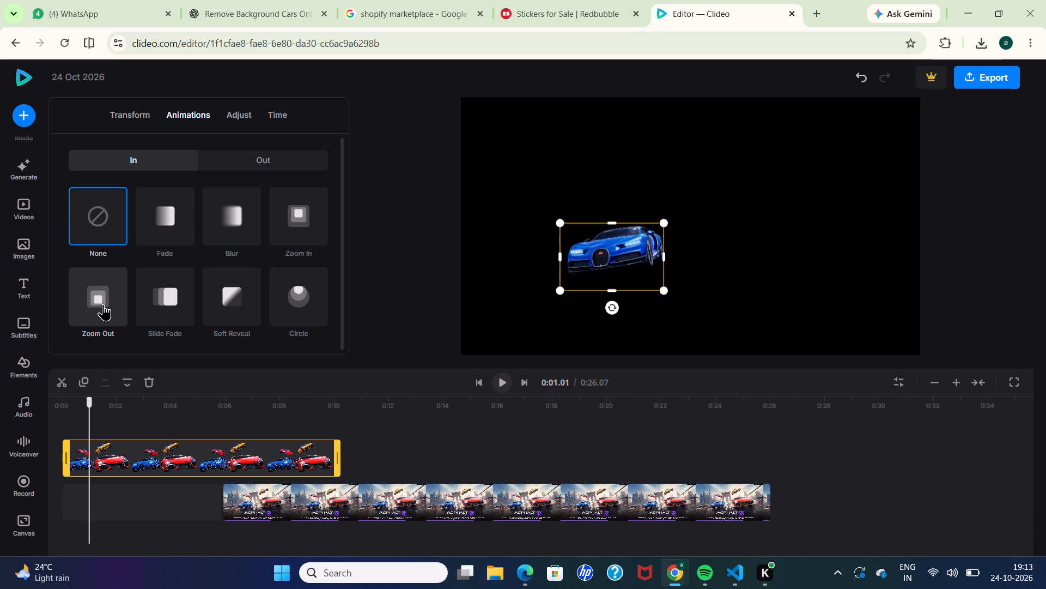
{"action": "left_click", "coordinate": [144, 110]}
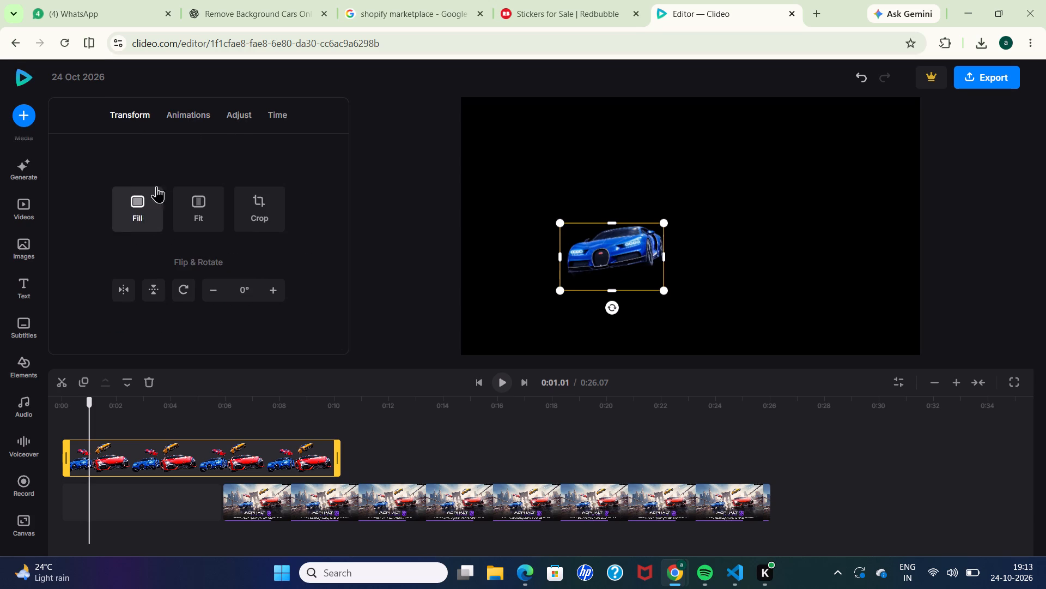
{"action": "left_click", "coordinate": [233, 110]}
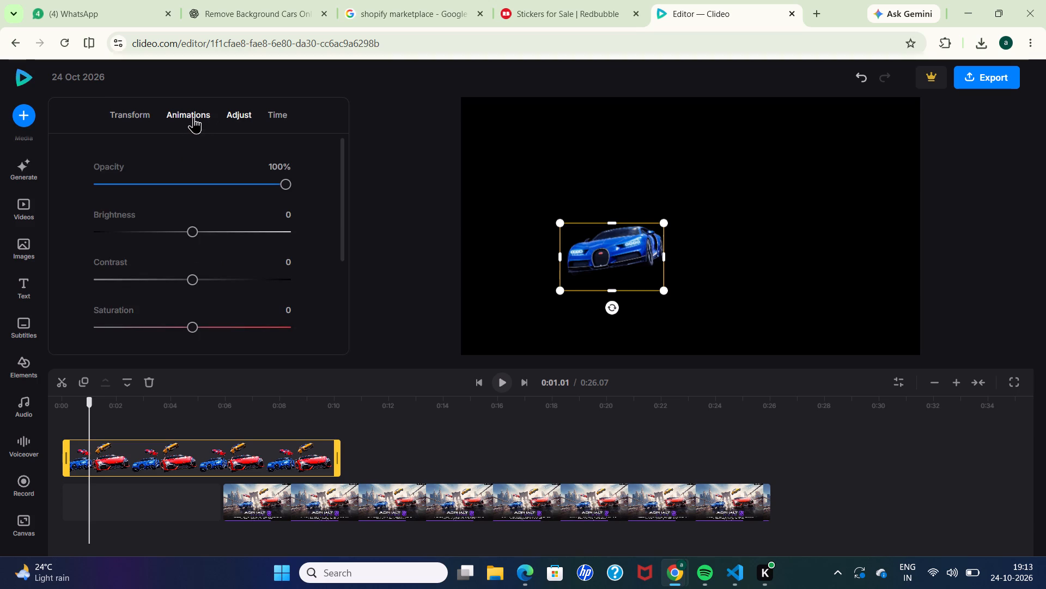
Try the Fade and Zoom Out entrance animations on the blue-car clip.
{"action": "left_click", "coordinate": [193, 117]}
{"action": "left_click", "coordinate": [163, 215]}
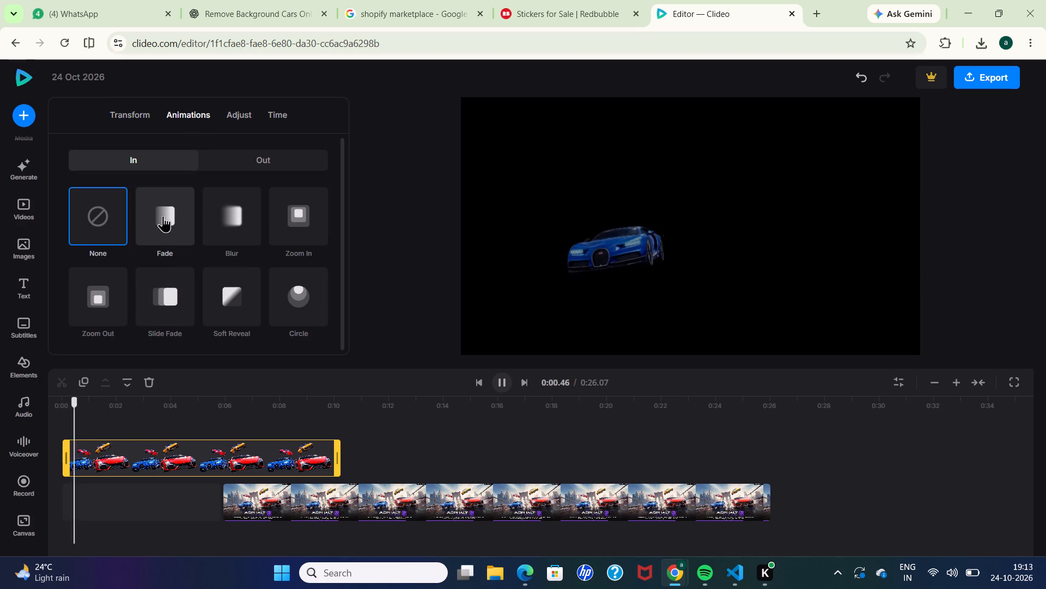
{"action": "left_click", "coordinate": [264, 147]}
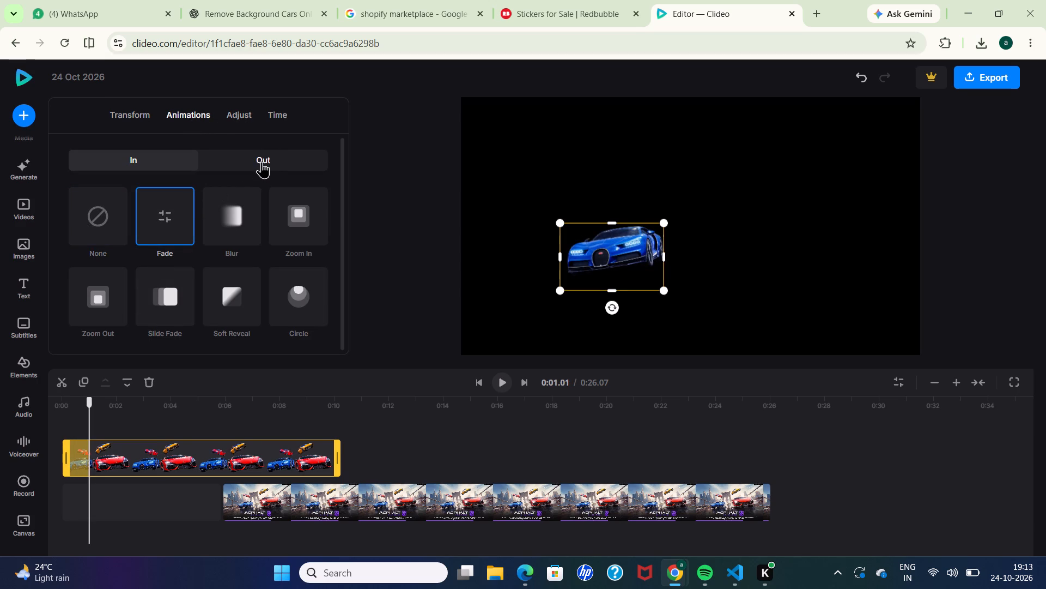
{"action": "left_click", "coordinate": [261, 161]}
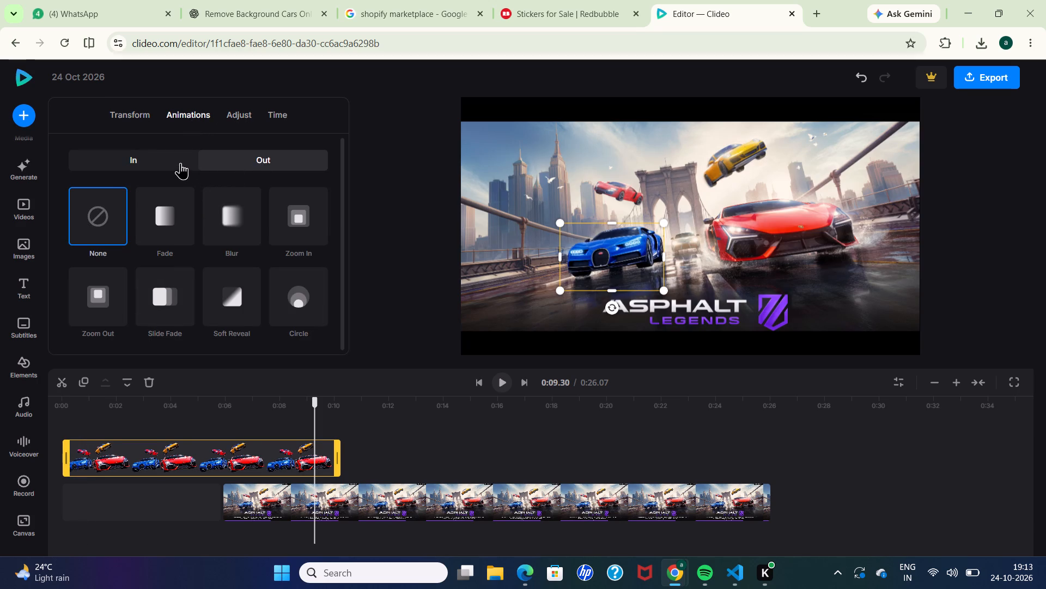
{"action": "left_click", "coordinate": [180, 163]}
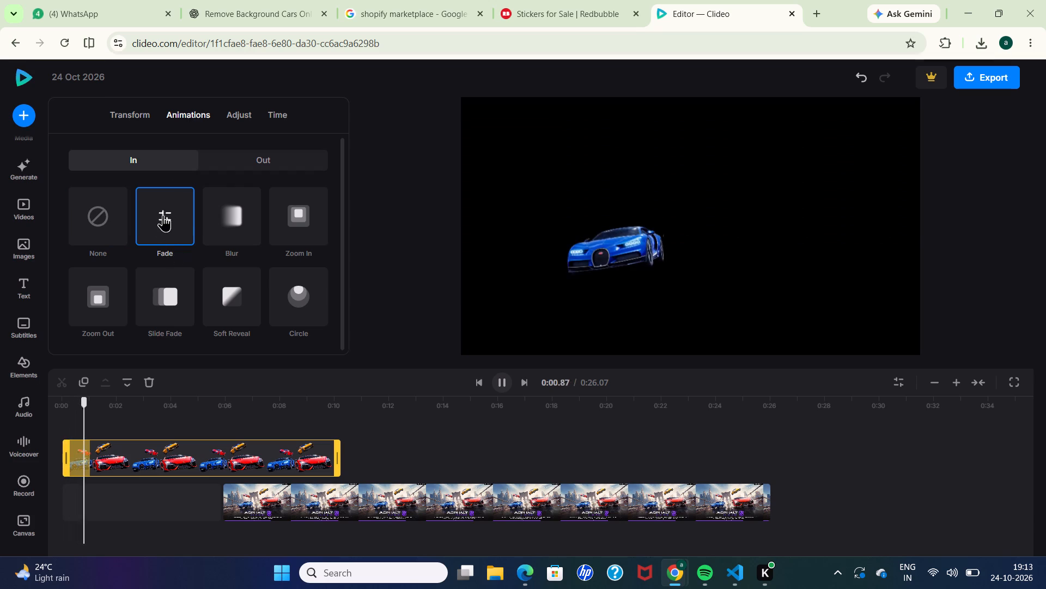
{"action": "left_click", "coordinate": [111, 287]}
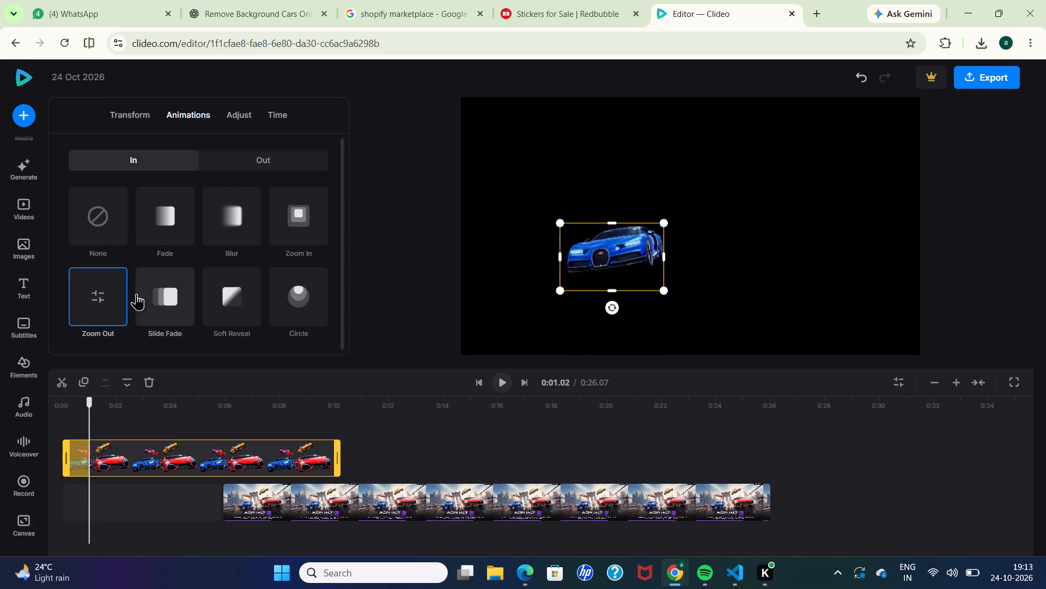
Apply a Slide Fade entrance animation to the blue-car clip, with a downward direction and a duration of 1 s.
{"action": "left_click", "coordinate": [146, 294]}
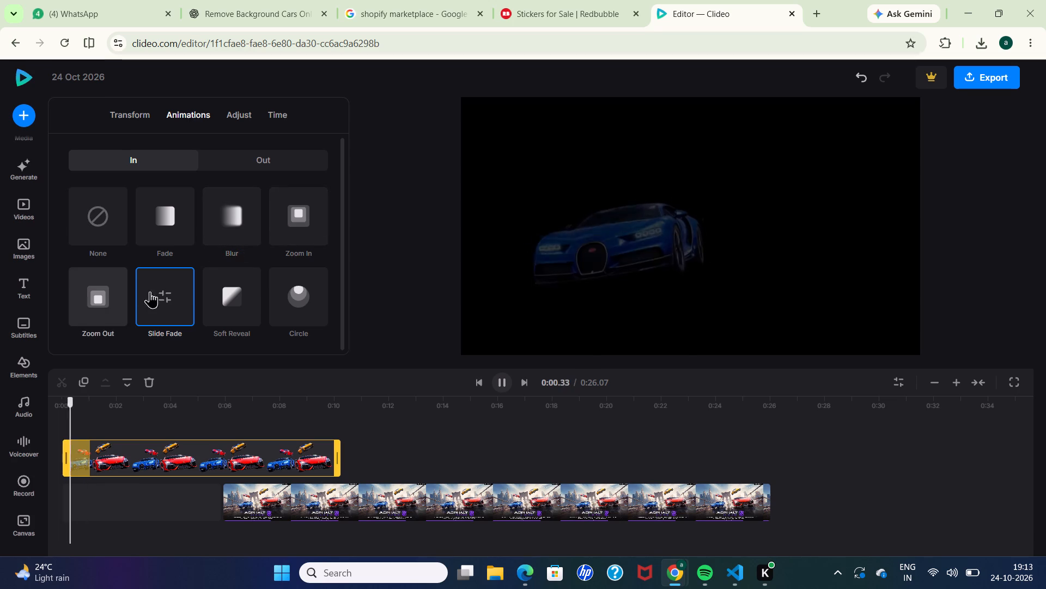
{"action": "left_click", "coordinate": [168, 304]}
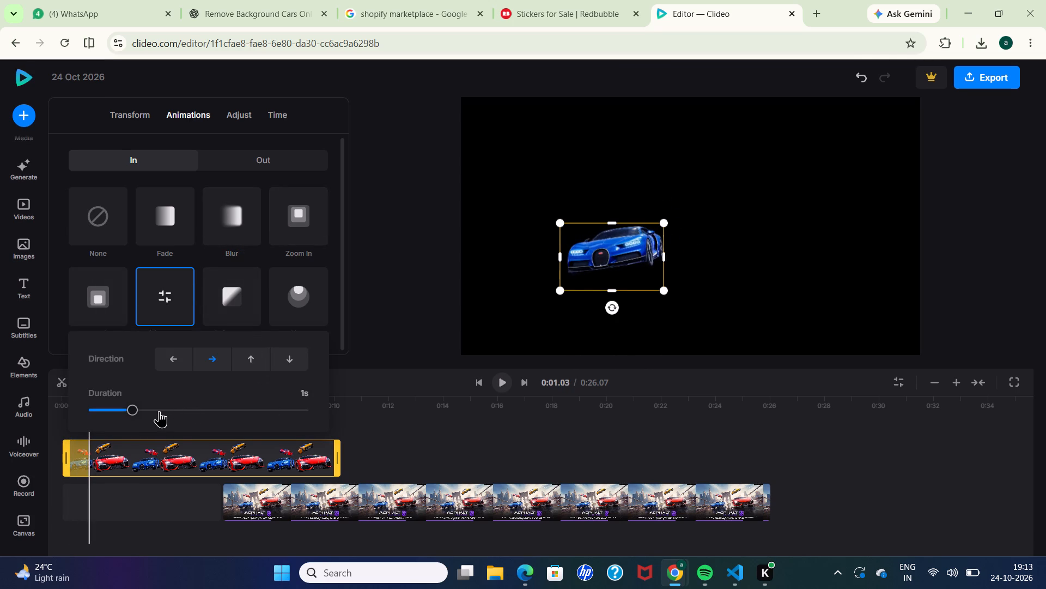
{"action": "left_click", "coordinate": [159, 410]}
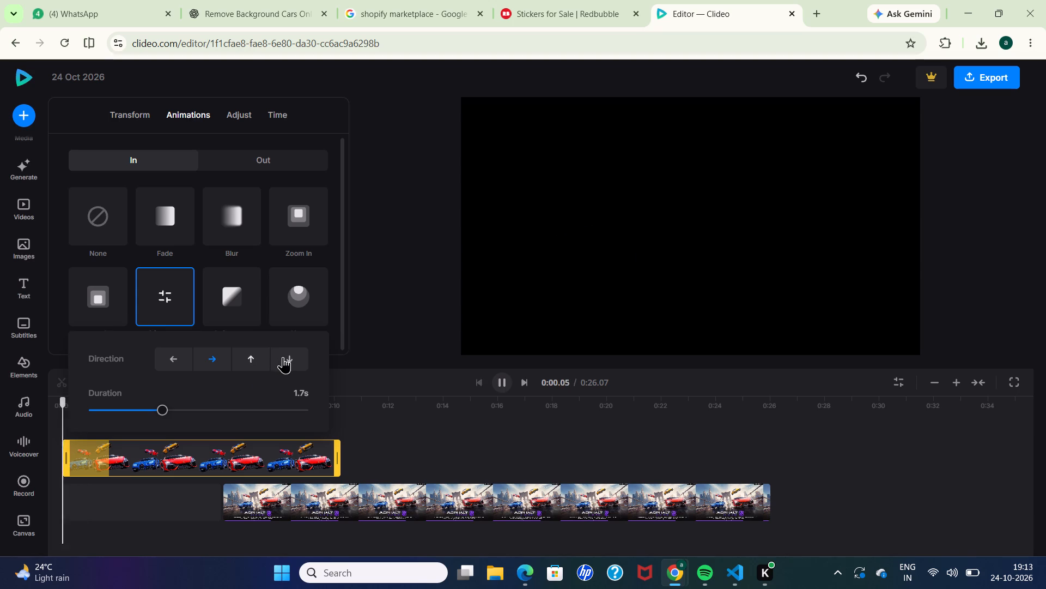
{"action": "left_click", "coordinate": [285, 356]}
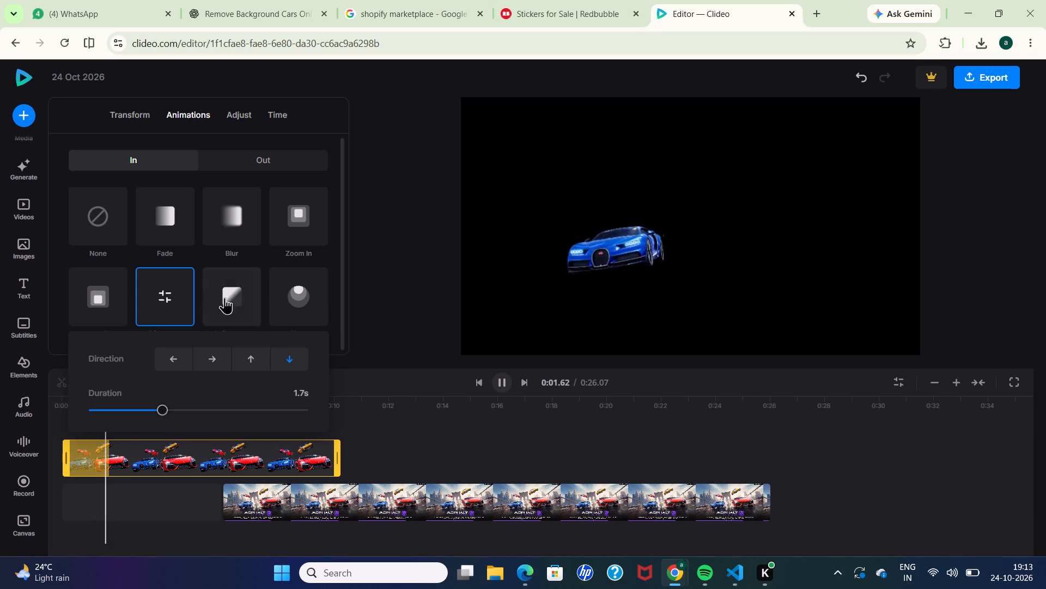
{"action": "left_click", "coordinate": [273, 409]}
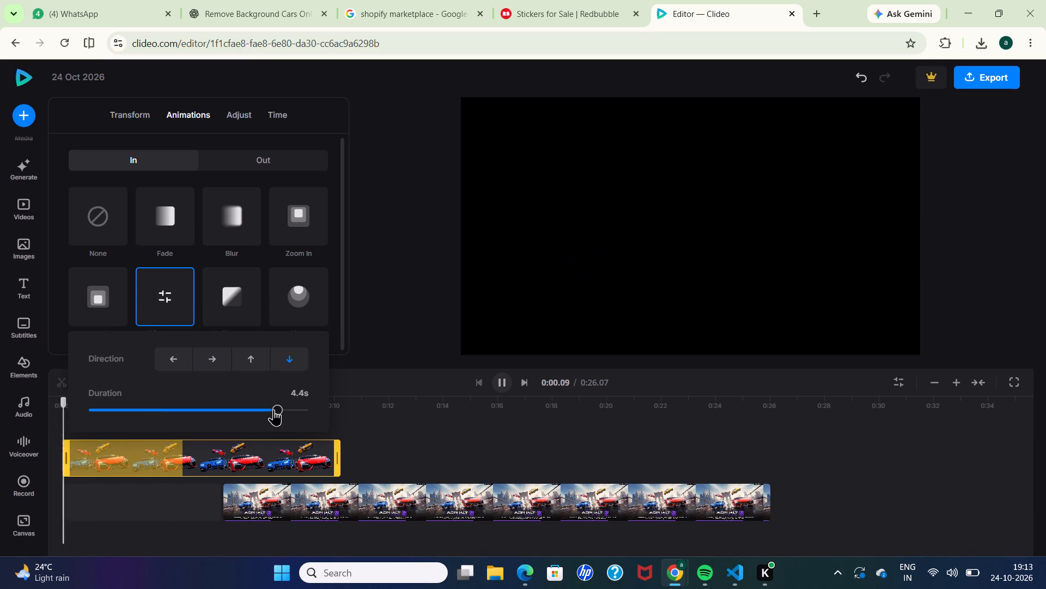
{"action": "left_click", "coordinate": [100, 411]}
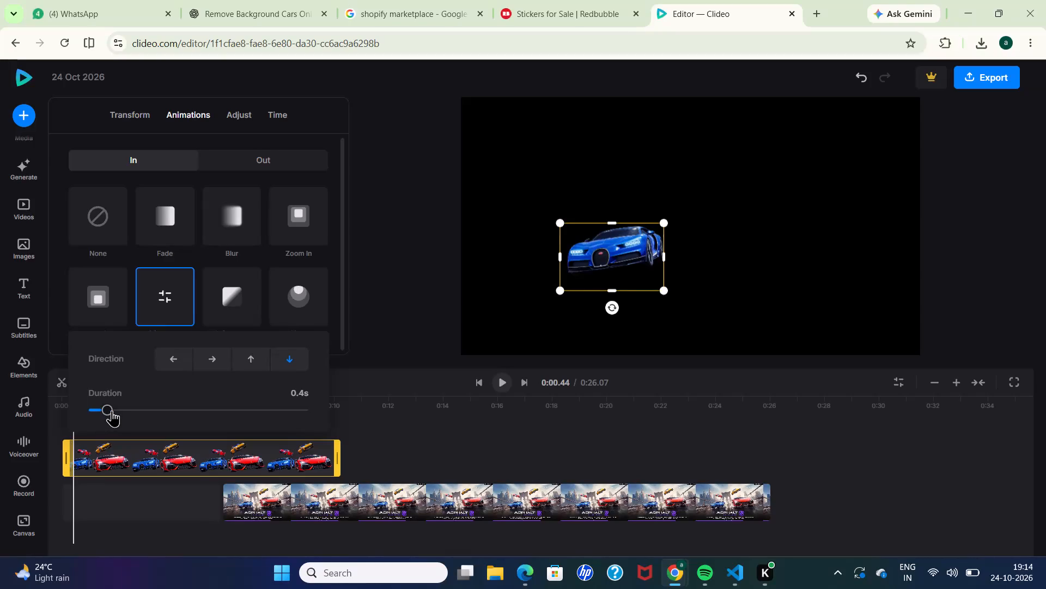
{"action": "left_click", "coordinate": [115, 410]}
{"action": "left_click_drag", "start_coordinate": [111, 407], "coordinate": [125, 411]}
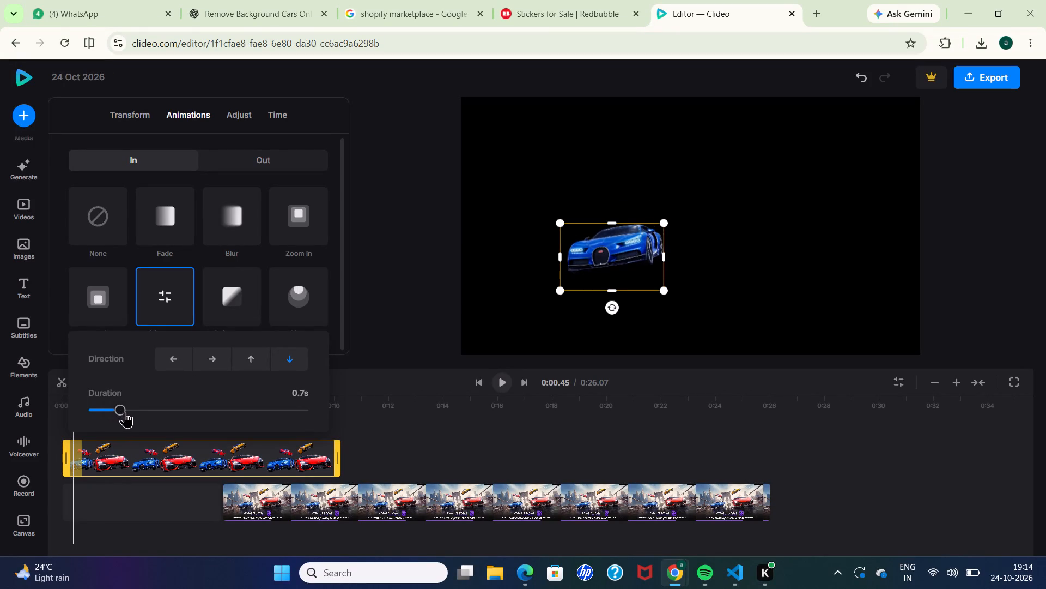
{"action": "left_click_drag", "start_coordinate": [125, 411], "coordinate": [131, 414]}
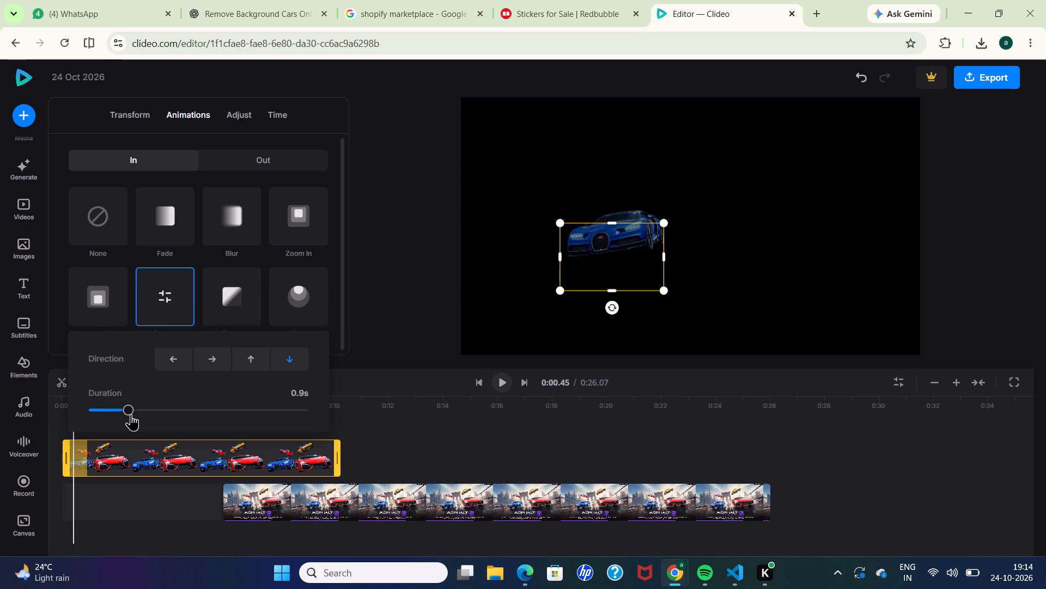
{"action": "left_click_drag", "start_coordinate": [131, 414], "coordinate": [138, 407]}
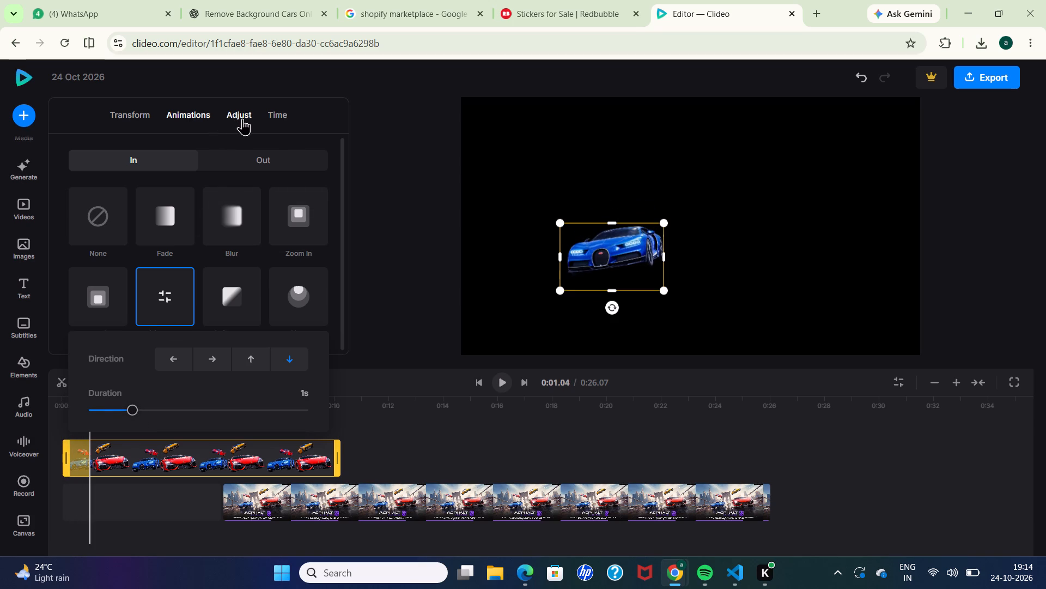
{"action": "left_click", "coordinate": [386, 438]}
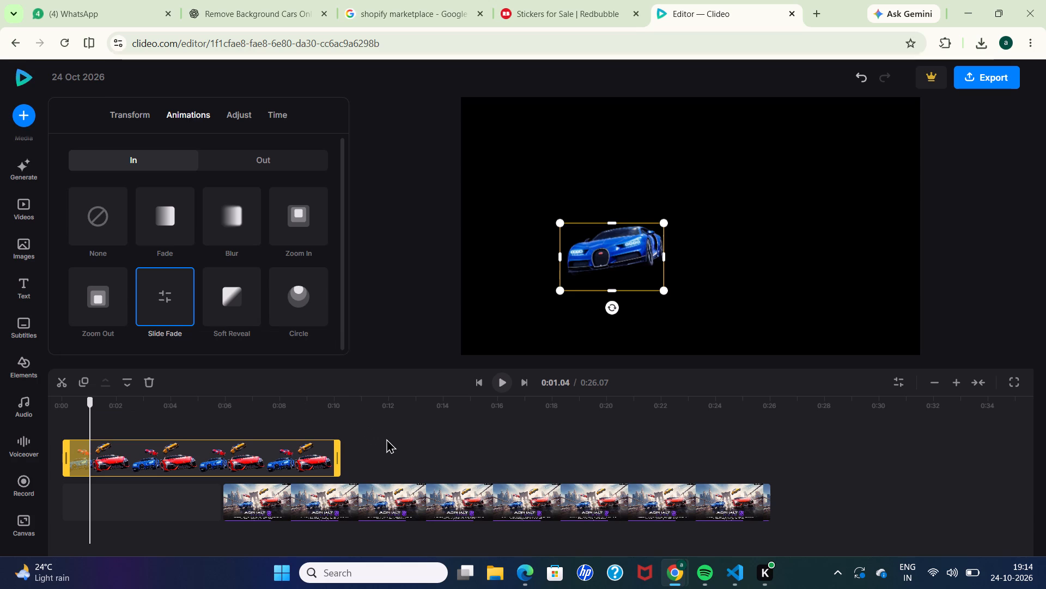
{"action": "left_click", "coordinate": [354, 224]}
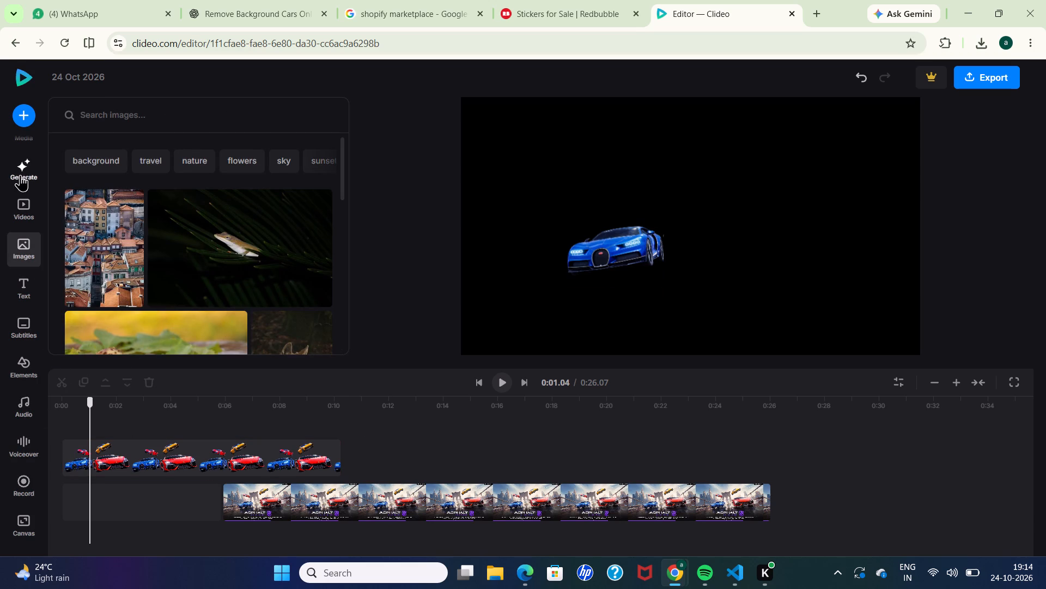
Upload the PNG file Four Hypercars in Midair from the Downloads folder into the project.
{"action": "left_click", "coordinate": [21, 119]}
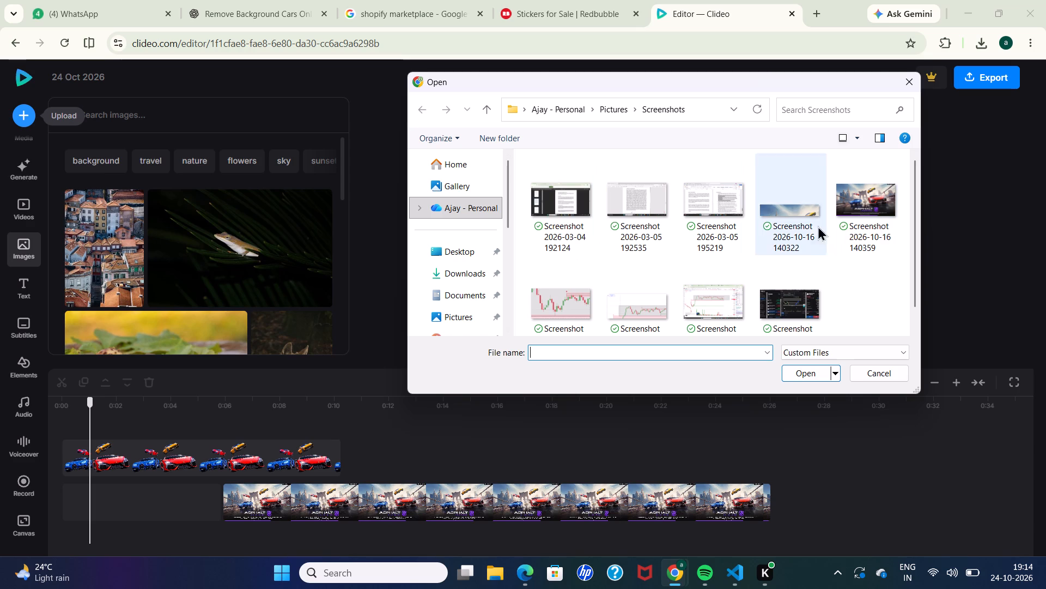
{"action": "scroll", "coordinate": [766, 292], "scroll_direction": "down", "scroll_amount": 1}
{"action": "left_click", "coordinate": [473, 275]}
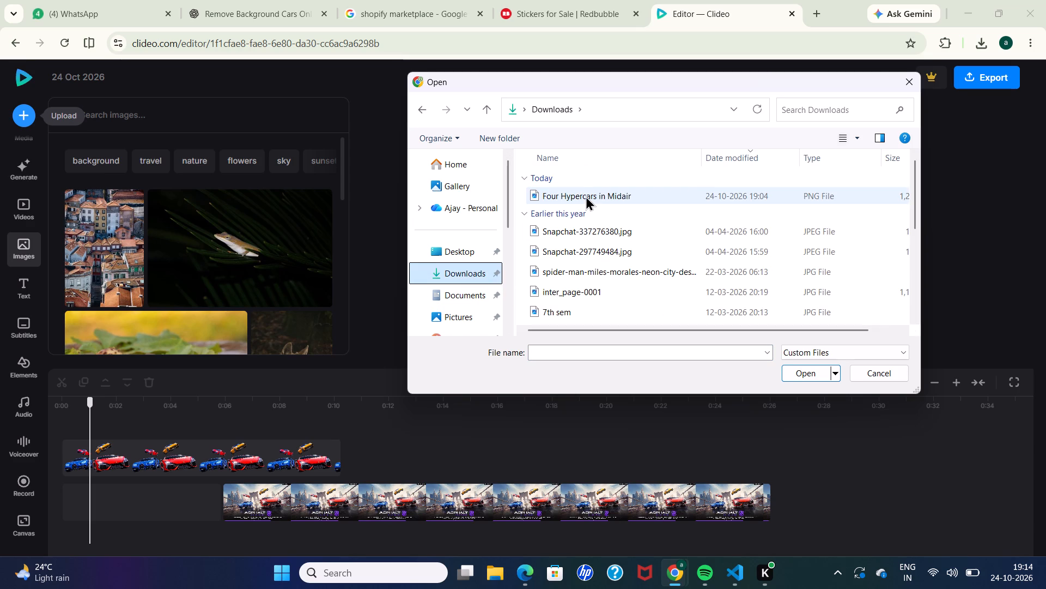
{"action": "left_click", "coordinate": [586, 196]}
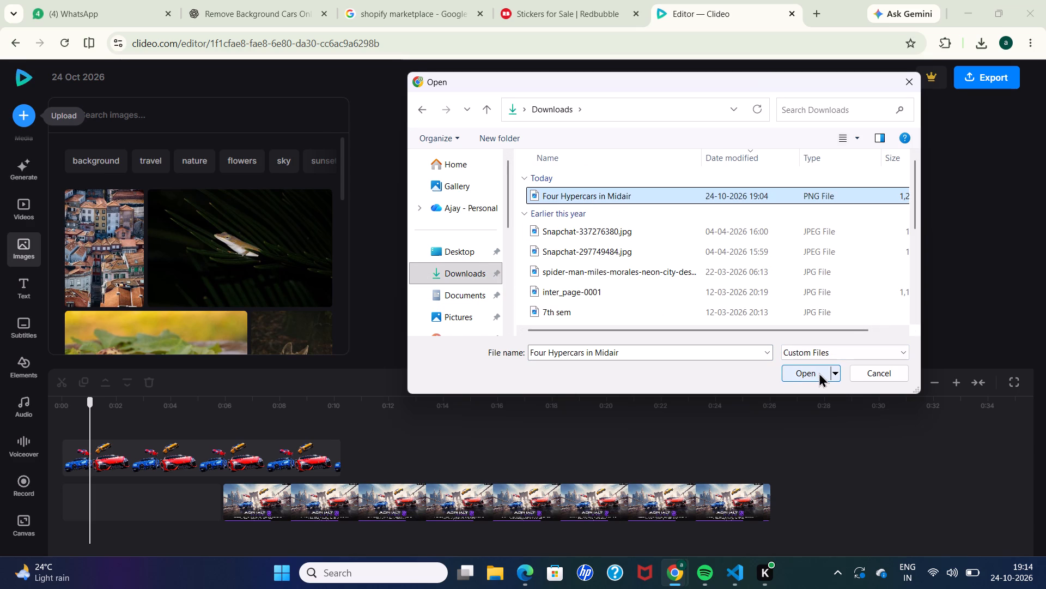
{"action": "left_click", "coordinate": [810, 374]}
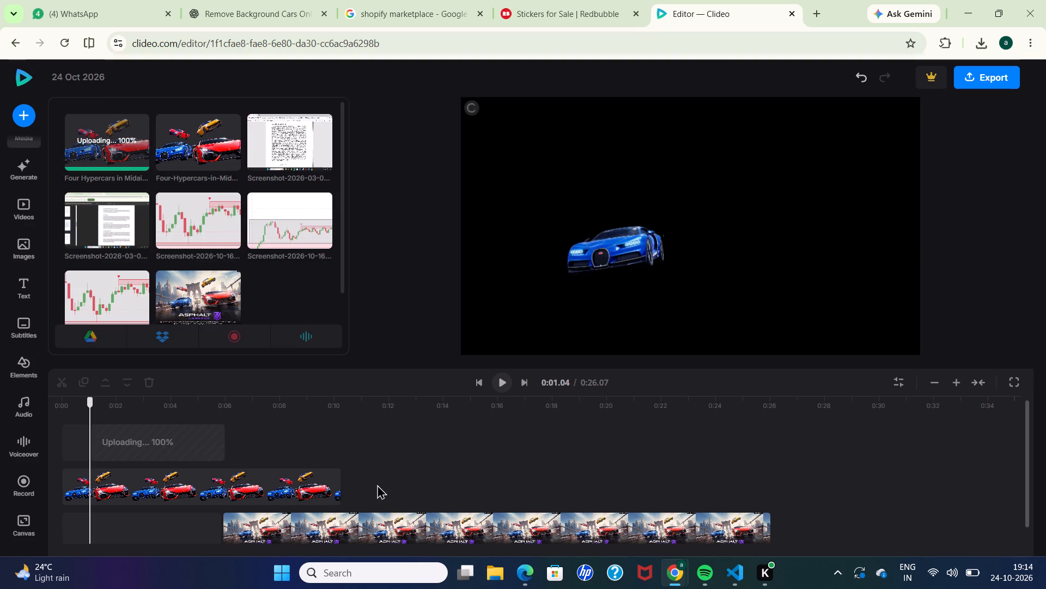
Move the newly uploaded hypercars clip to the Asphalt Legends track, beneath the blue-car clip, starting at about 1.70 s.
{"action": "left_click_drag", "start_coordinate": [183, 440], "coordinate": [198, 512]}
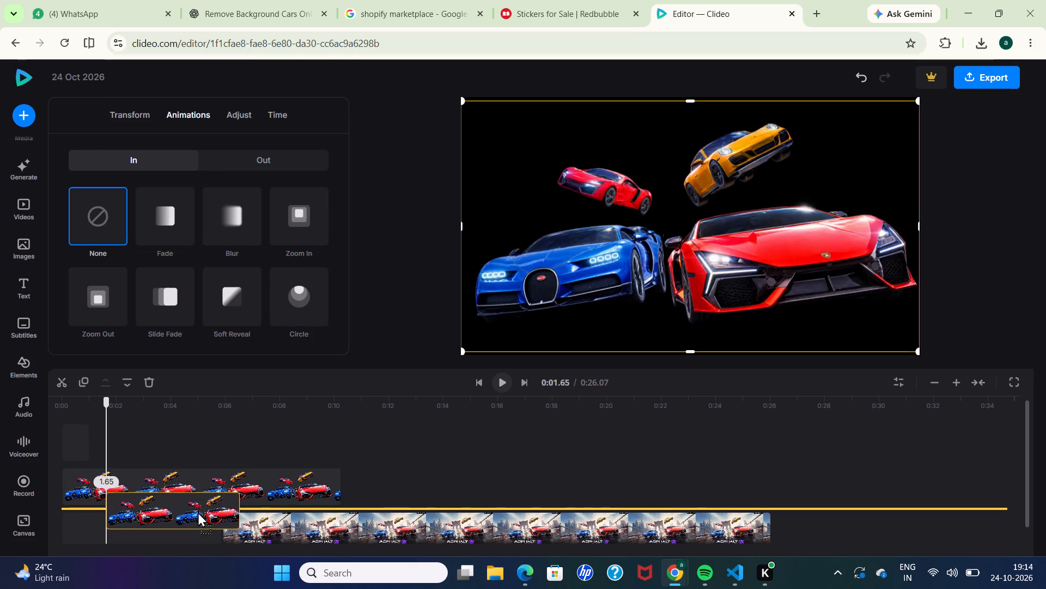
{"action": "left_click_drag", "start_coordinate": [198, 512], "coordinate": [199, 525]}
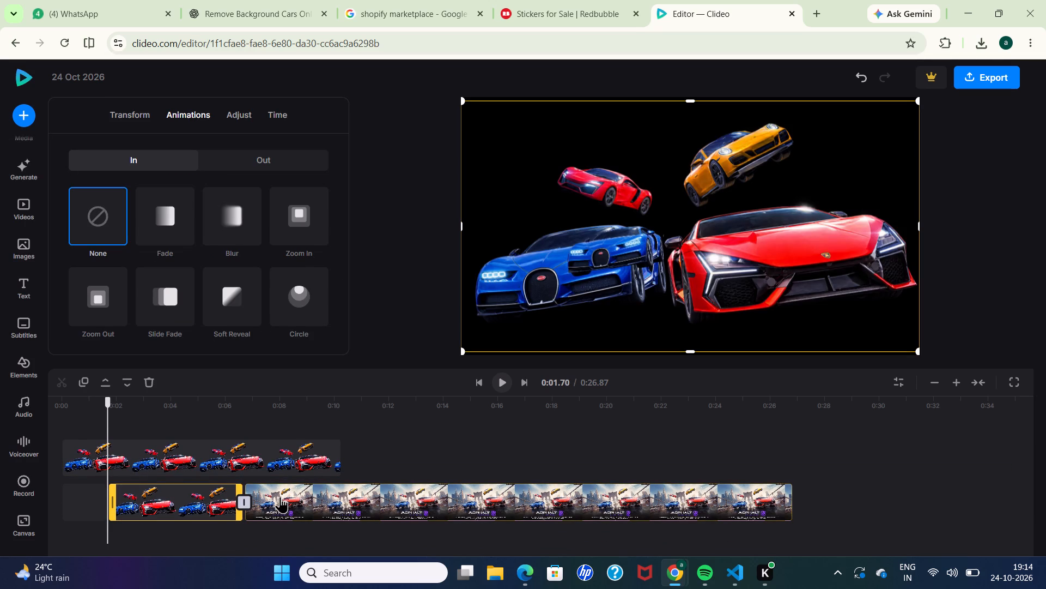
Move the Asphalt Legends clip onto its own track below the two hypercars clips, starting at about 5.32 s.
{"action": "left_click_drag", "start_coordinate": [280, 496], "coordinate": [241, 535]}
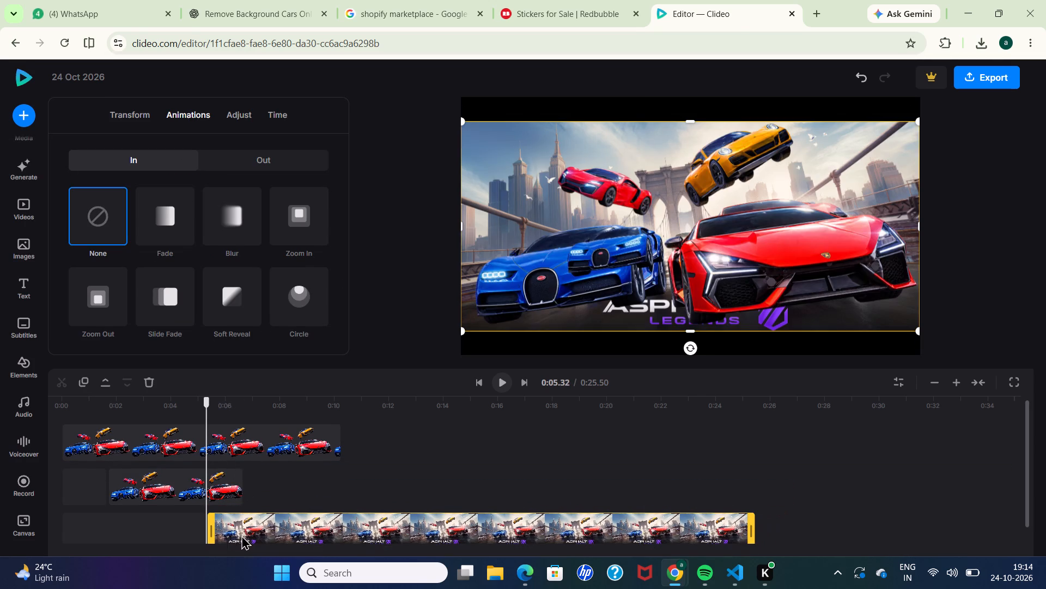
Move the second hypercars clip along its track so that it starts at about 2.50 s.
{"action": "scroll", "coordinate": [425, 478], "scroll_direction": "right", "scroll_amount": 1}
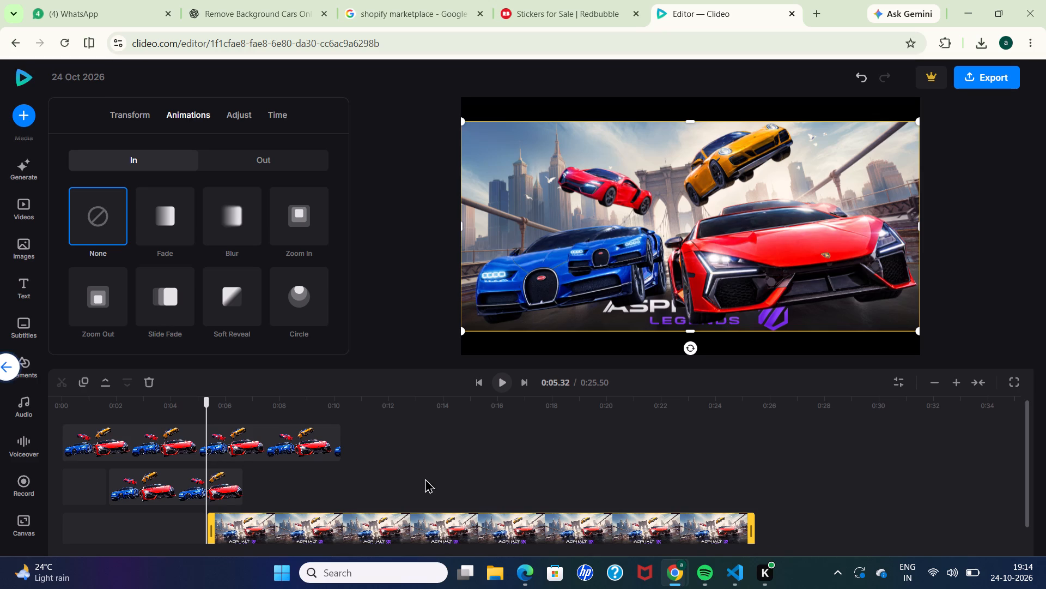
{"action": "scroll", "coordinate": [425, 478], "scroll_direction": "right", "scroll_amount": 1}
{"action": "left_click_drag", "start_coordinate": [217, 492], "coordinate": [257, 489]}
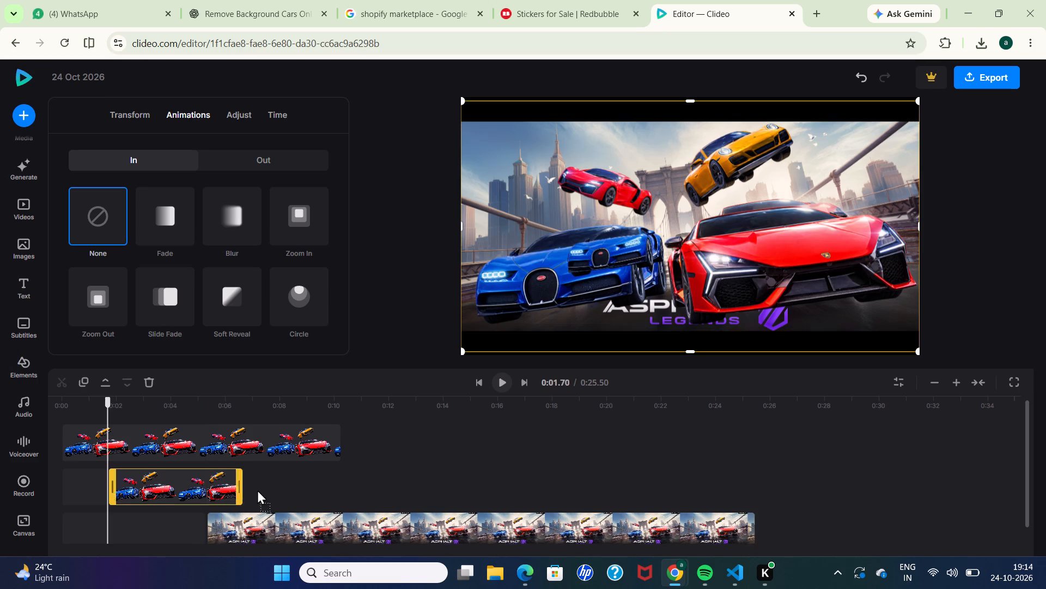
{"action": "left_click_drag", "start_coordinate": [257, 489], "coordinate": [313, 487]}
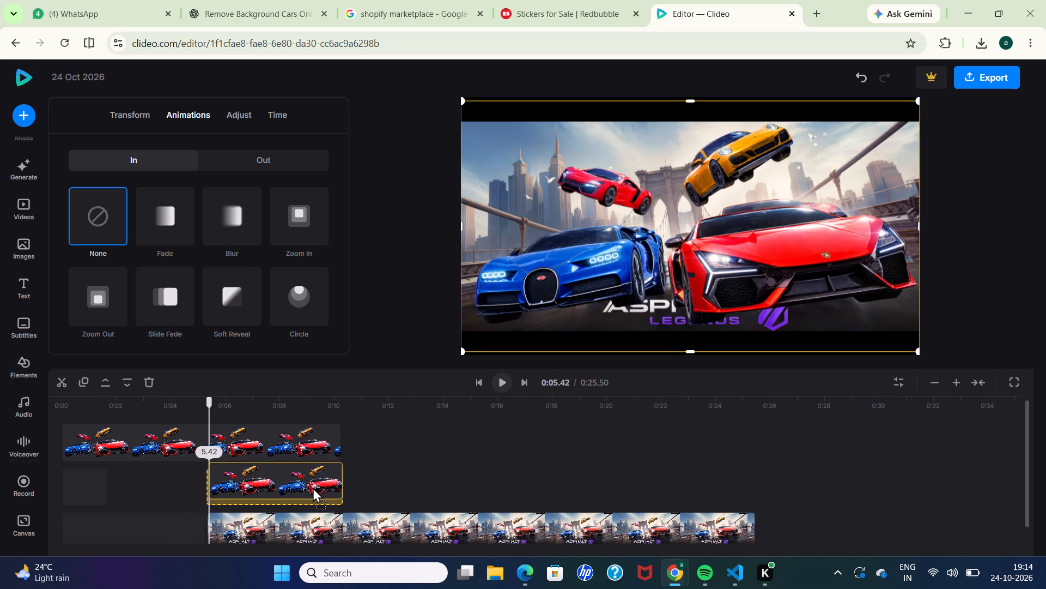
{"action": "left_click_drag", "start_coordinate": [313, 487], "coordinate": [251, 490]}
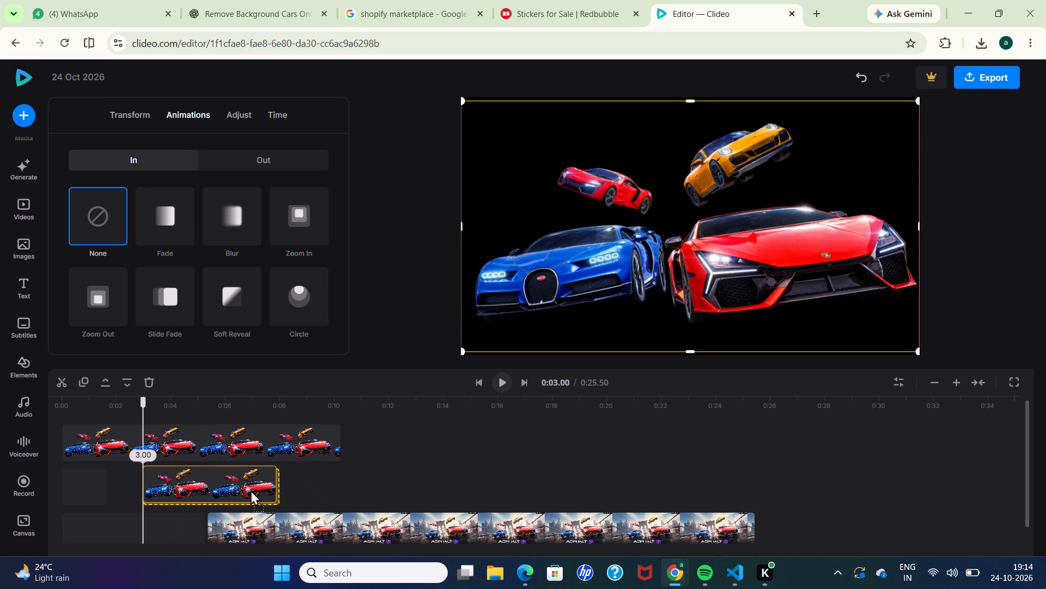
{"action": "left_click_drag", "start_coordinate": [251, 490], "coordinate": [244, 491]}
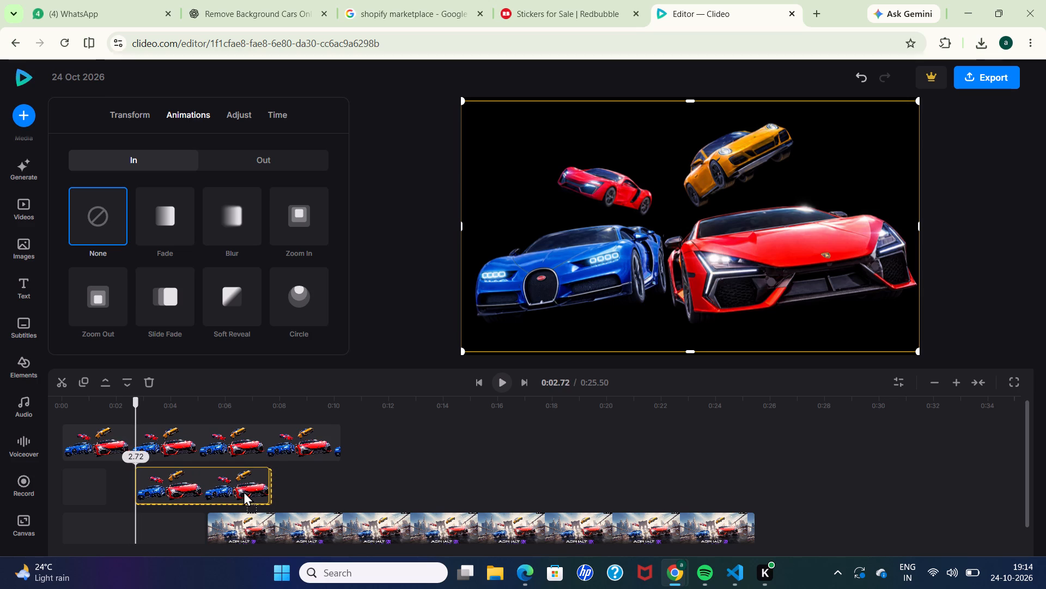
{"action": "left_click_drag", "start_coordinate": [244, 491], "coordinate": [239, 491]}
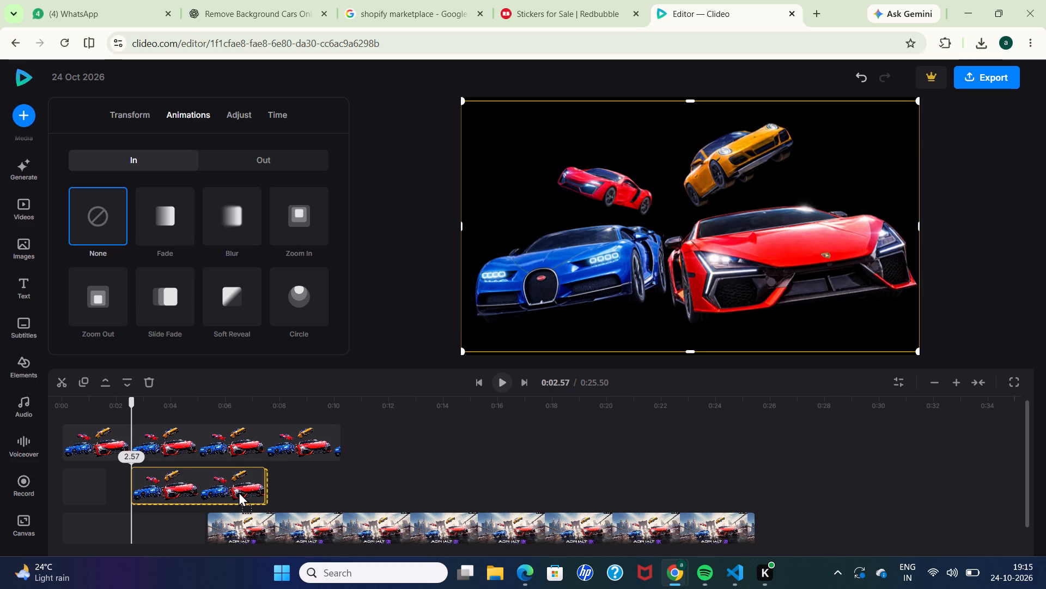
{"action": "left_click_drag", "start_coordinate": [239, 491], "coordinate": [238, 491]}
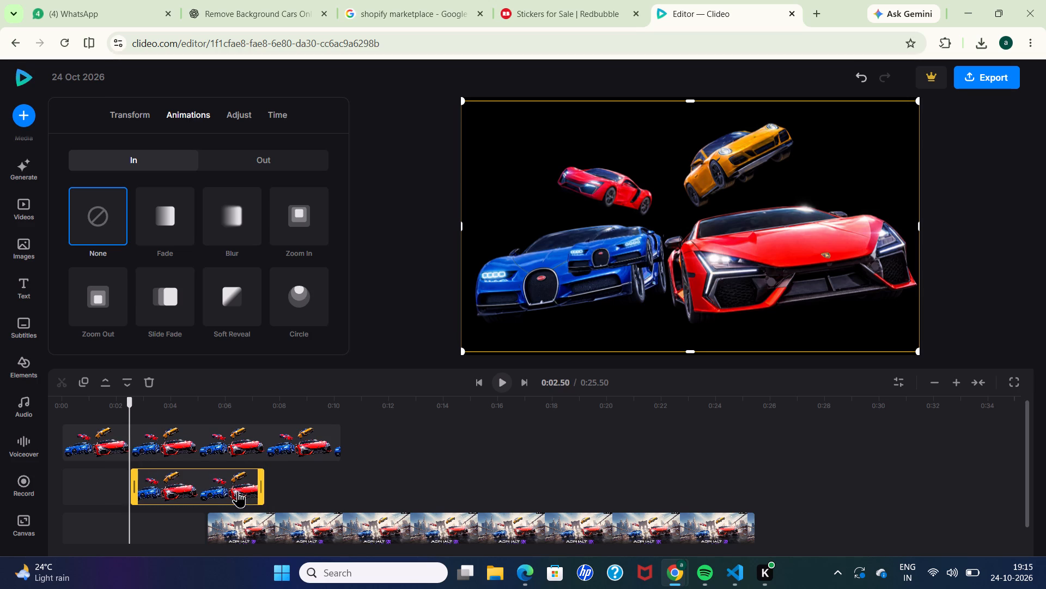
Move the Asphalt Legends clip earlier on its track so that it starts at about 2.92 s.
{"action": "left_click_drag", "start_coordinate": [242, 519], "coordinate": [175, 519]}
Crop the second hypercars clip on all needed sides so that only the large red car in front remains.
{"action": "left_click", "coordinate": [192, 488]}
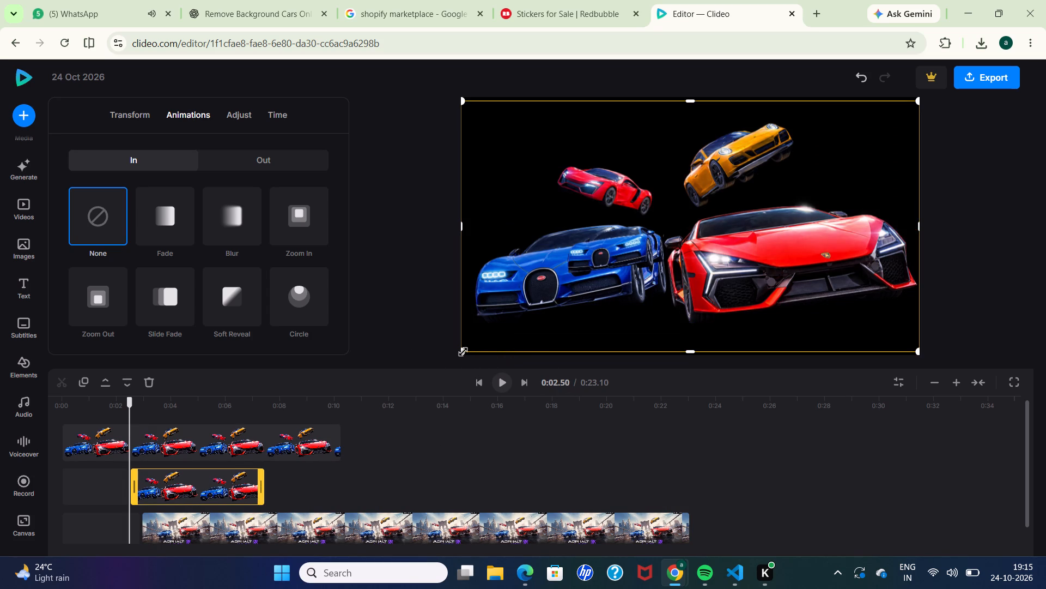
{"action": "left_click_drag", "start_coordinate": [463, 352], "coordinate": [522, 357]}
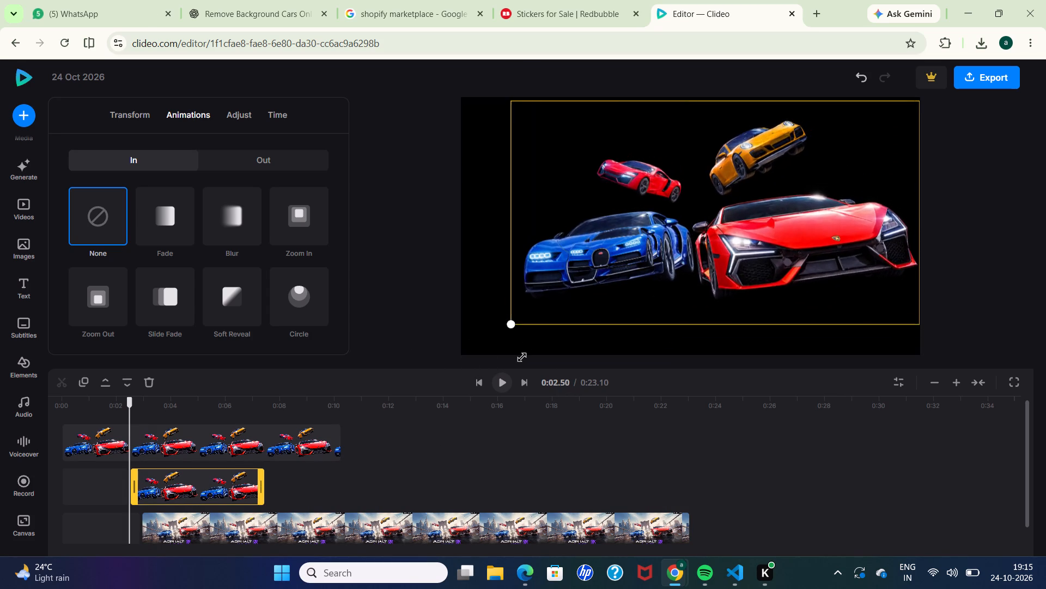
{"action": "left_click_drag", "start_coordinate": [522, 357], "coordinate": [485, 392]}
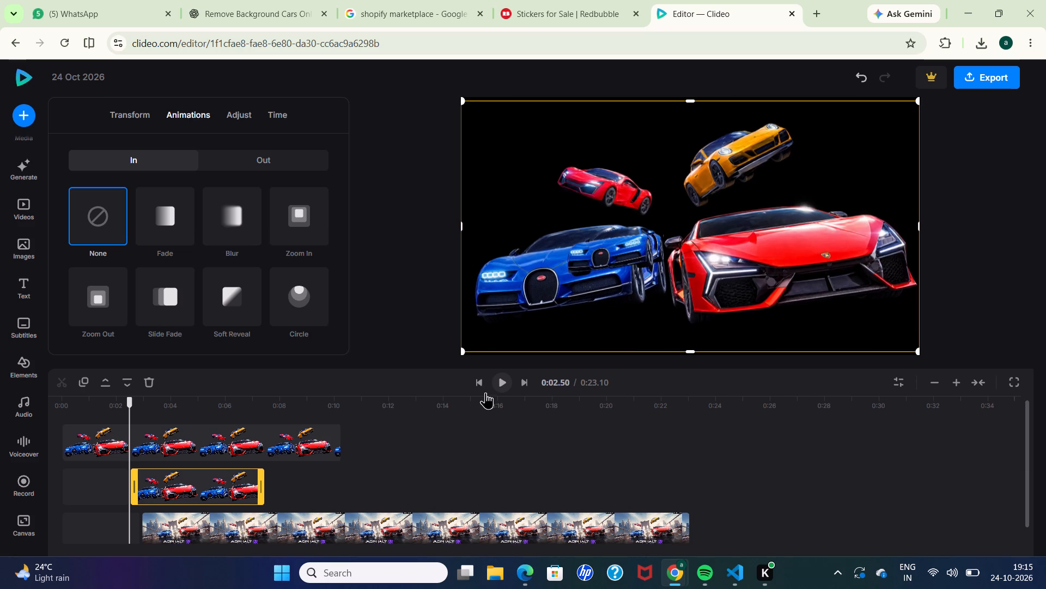
{"action": "left_click_drag", "start_coordinate": [684, 103], "coordinate": [685, 130]}
{"action": "left_click_drag", "start_coordinate": [685, 130], "coordinate": [692, 151]}
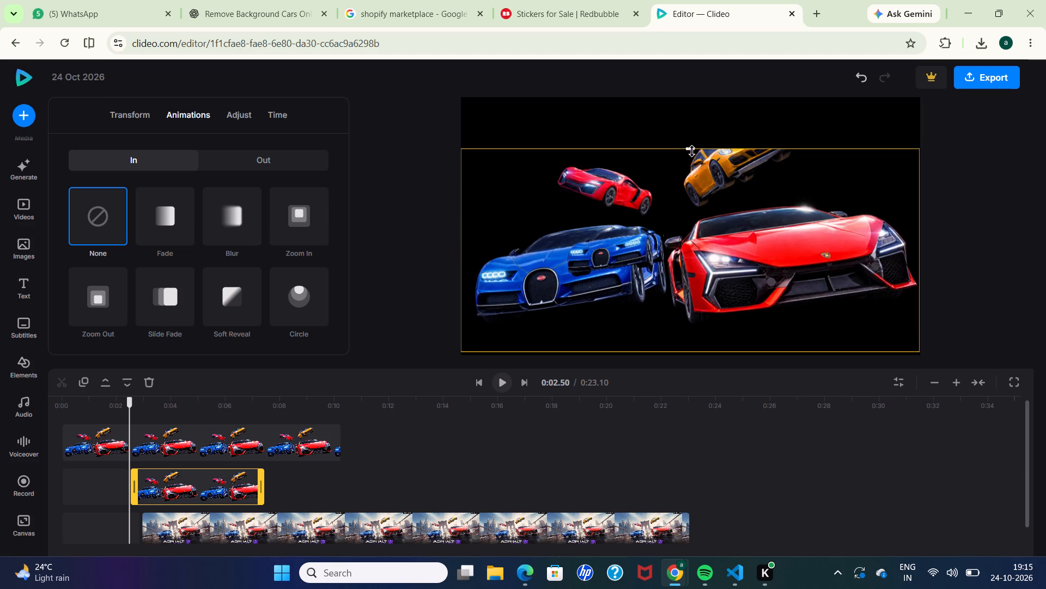
{"action": "left_click_drag", "start_coordinate": [692, 151], "coordinate": [693, 164]}
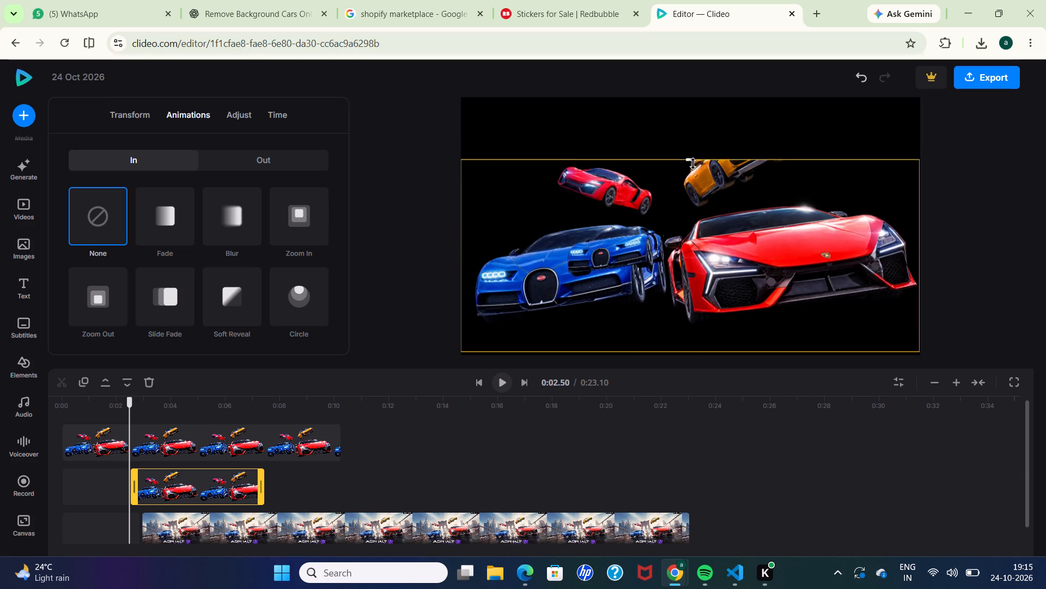
{"action": "left_click_drag", "start_coordinate": [693, 164], "coordinate": [713, 199]}
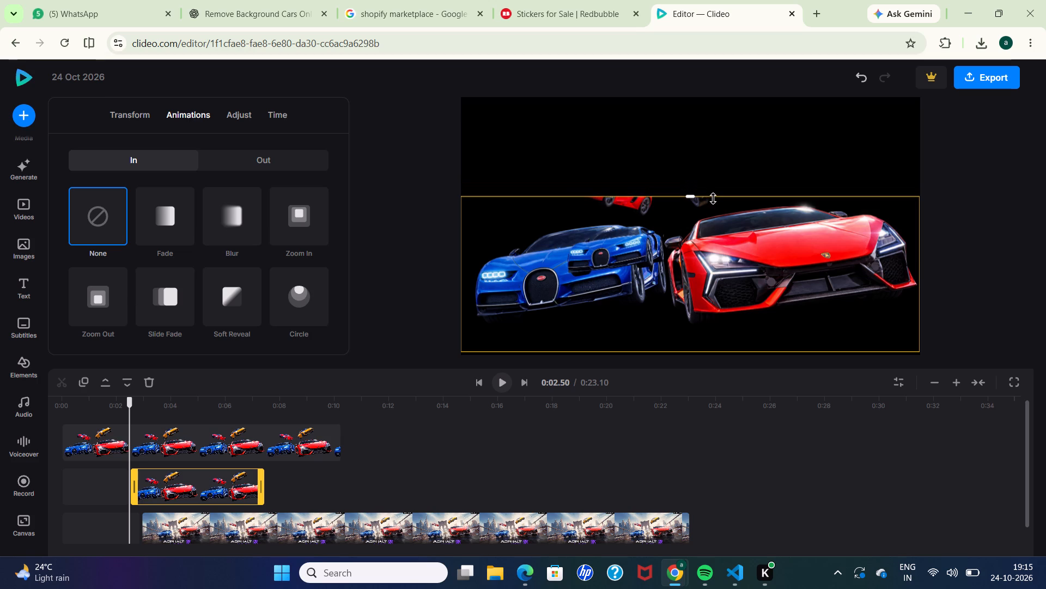
{"action": "left_click_drag", "start_coordinate": [713, 199], "coordinate": [716, 207]}
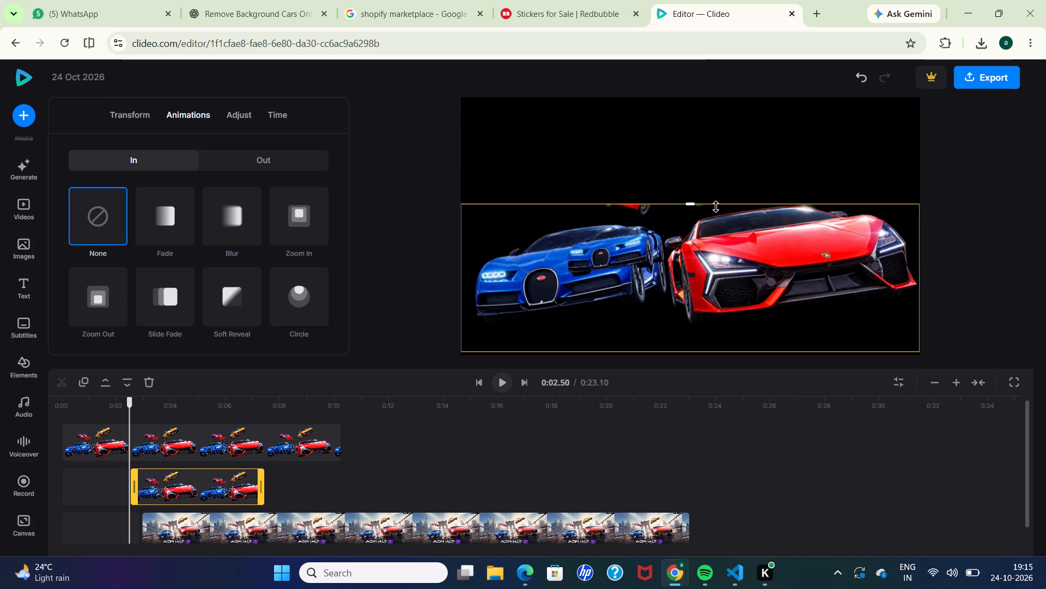
{"action": "left_click_drag", "start_coordinate": [716, 207], "coordinate": [716, 203]}
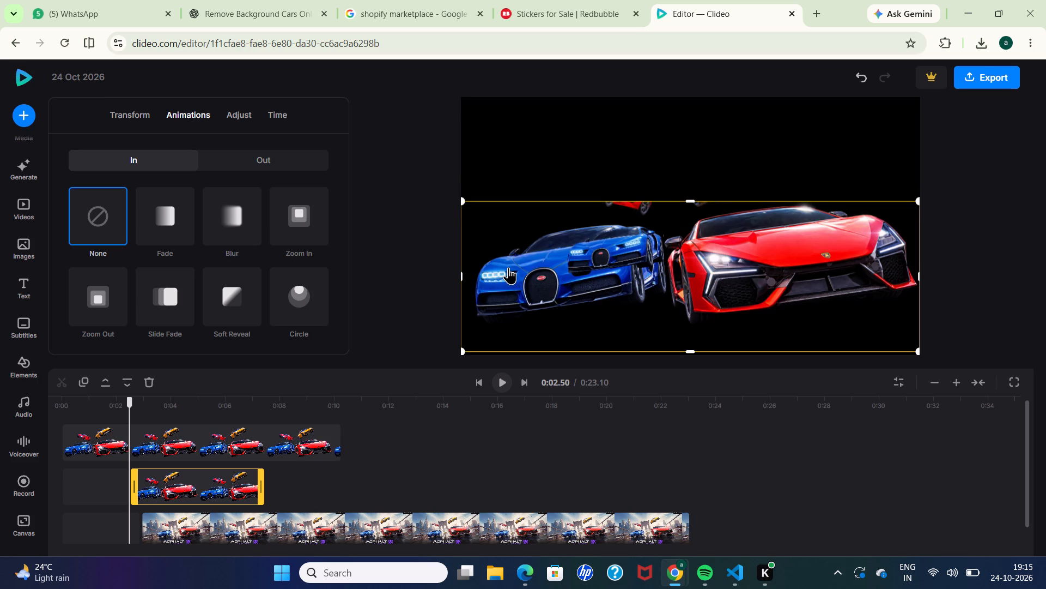
{"action": "left_click_drag", "start_coordinate": [461, 275], "coordinate": [625, 271]}
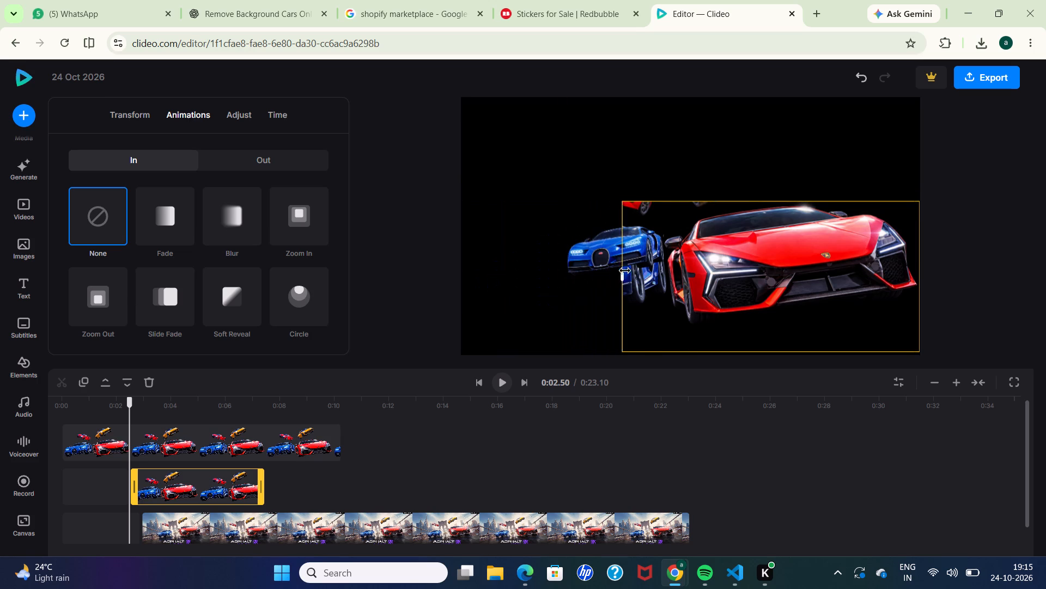
{"action": "left_click_drag", "start_coordinate": [625, 271], "coordinate": [664, 274]}
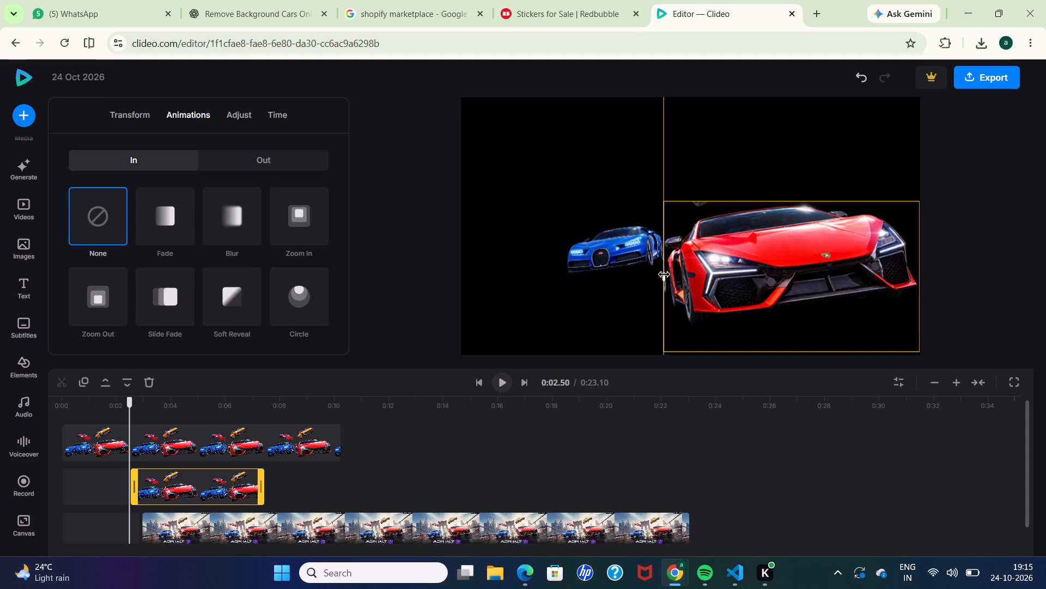
{"action": "left_click_drag", "start_coordinate": [664, 274], "coordinate": [667, 285]}
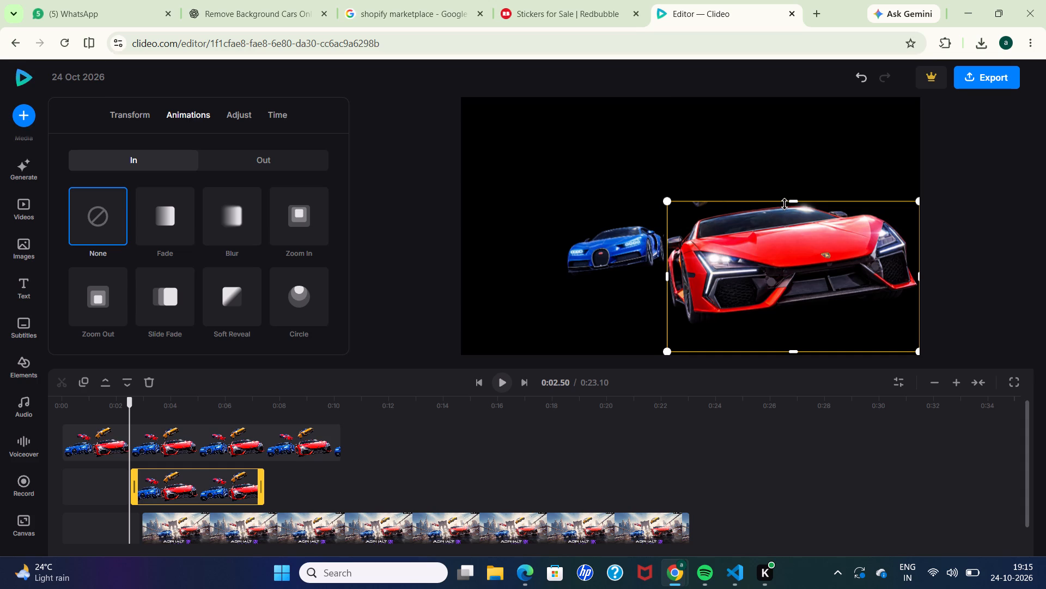
{"action": "left_click", "coordinate": [784, 204]}
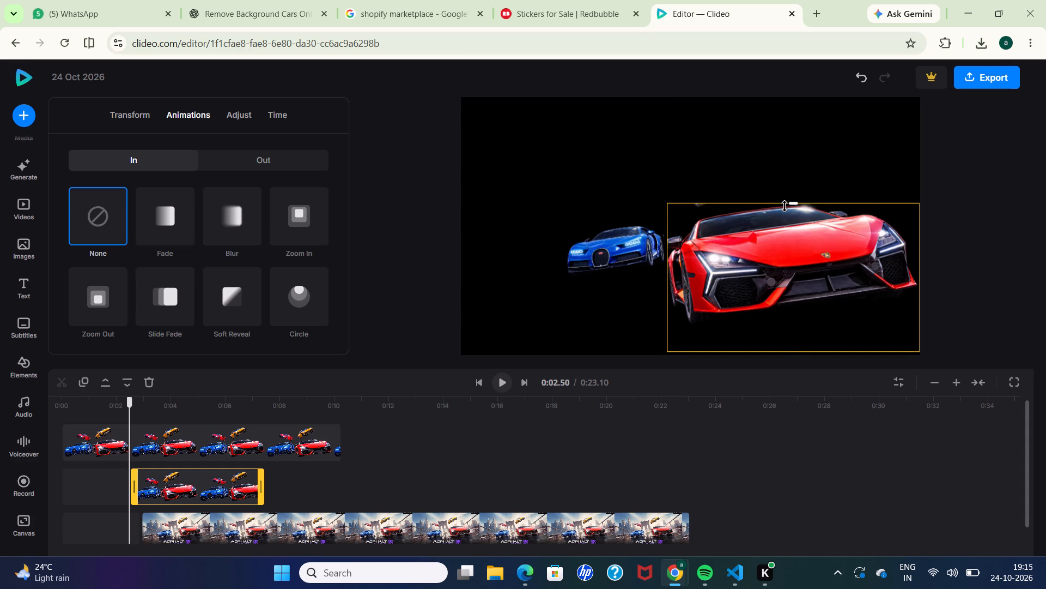
{"action": "left_click_drag", "start_coordinate": [792, 348], "coordinate": [792, 311]}
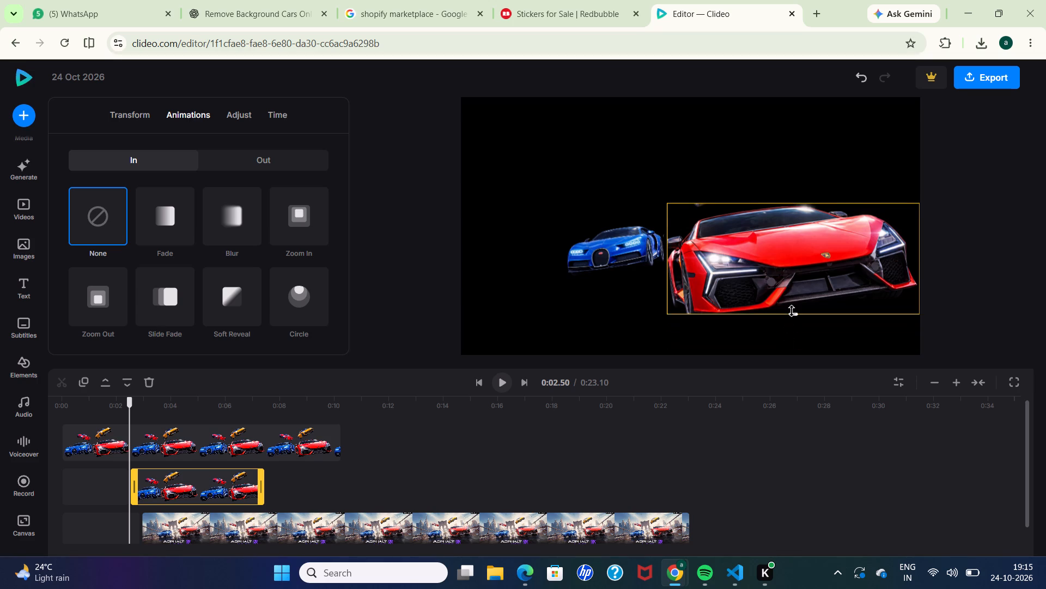
{"action": "left_click_drag", "start_coordinate": [792, 311], "coordinate": [797, 323]}
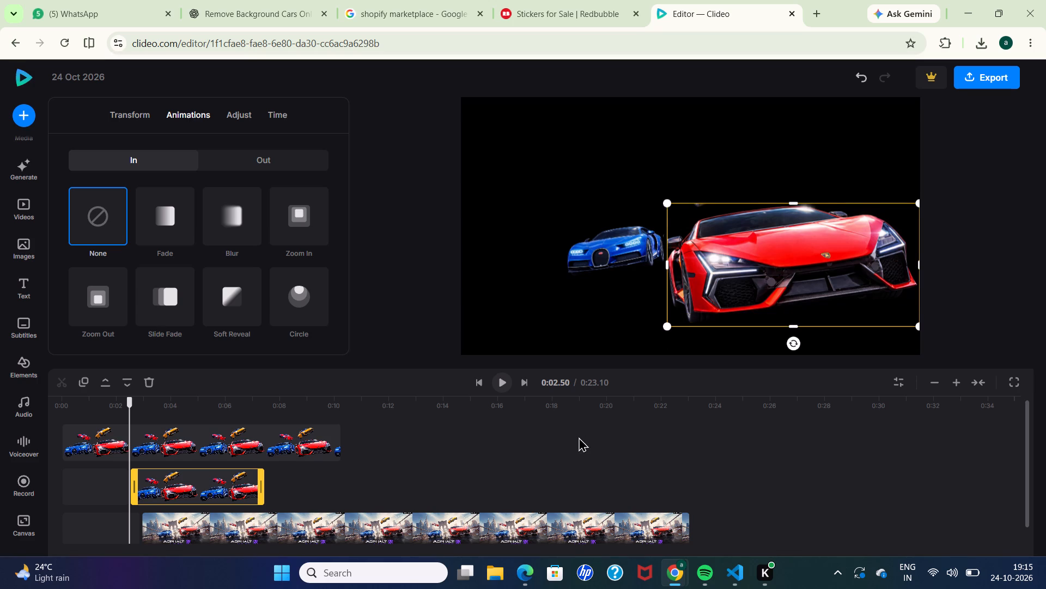
With the playhead at about 4.17 s, scale the red-car cutout down to roughly the size of the front red car in the Asphalt Legends image.
{"action": "left_click", "coordinate": [277, 523]}
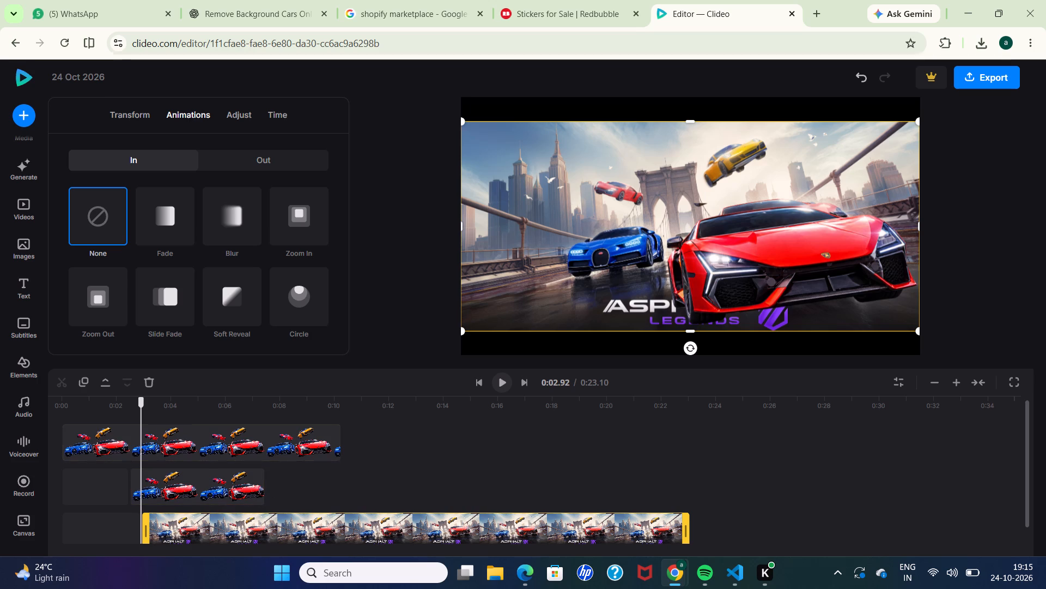
{"action": "left_click_drag", "start_coordinate": [143, 407], "coordinate": [172, 414]}
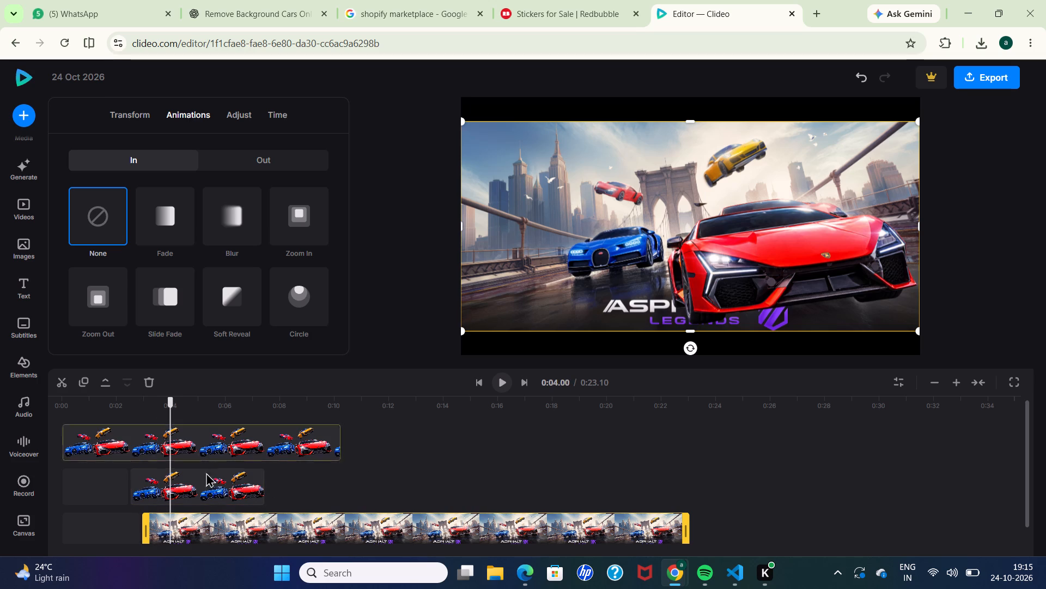
{"action": "left_click", "coordinate": [221, 493]}
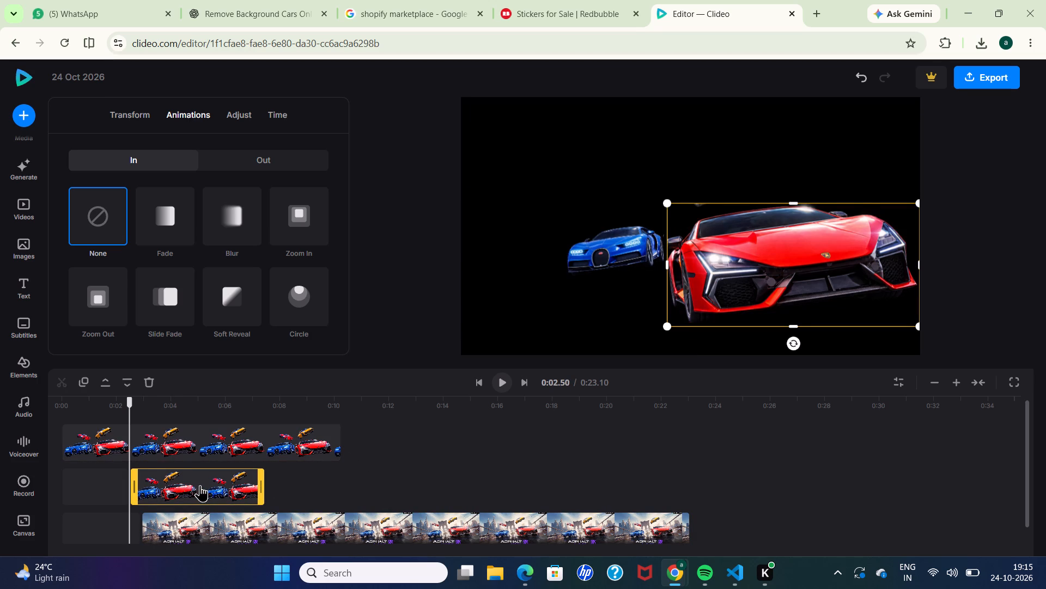
{"action": "left_click_drag", "start_coordinate": [130, 411], "coordinate": [176, 418]}
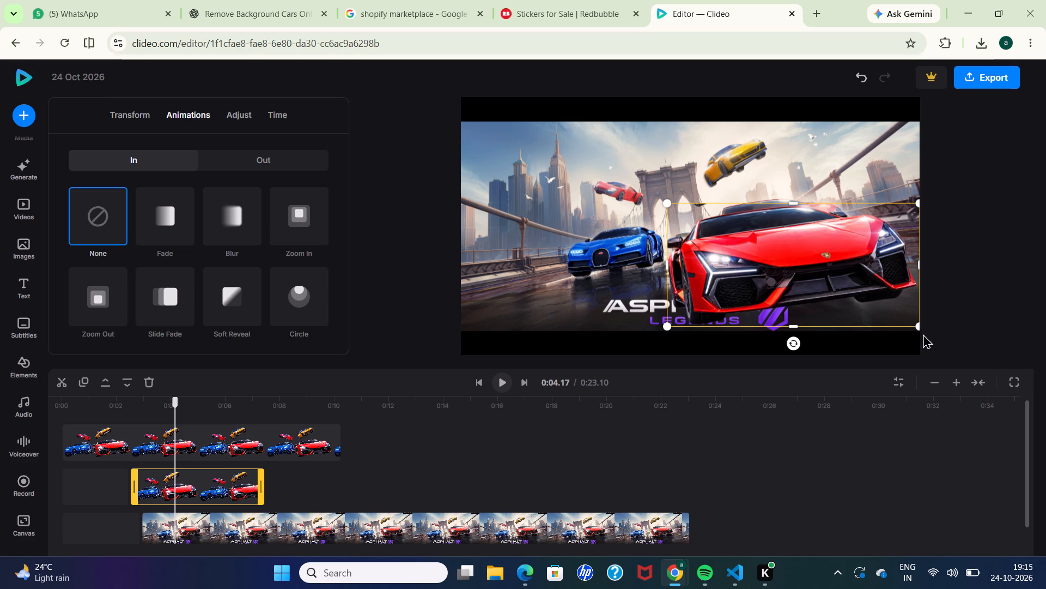
{"action": "left_click_drag", "start_coordinate": [918, 327], "coordinate": [840, 303]}
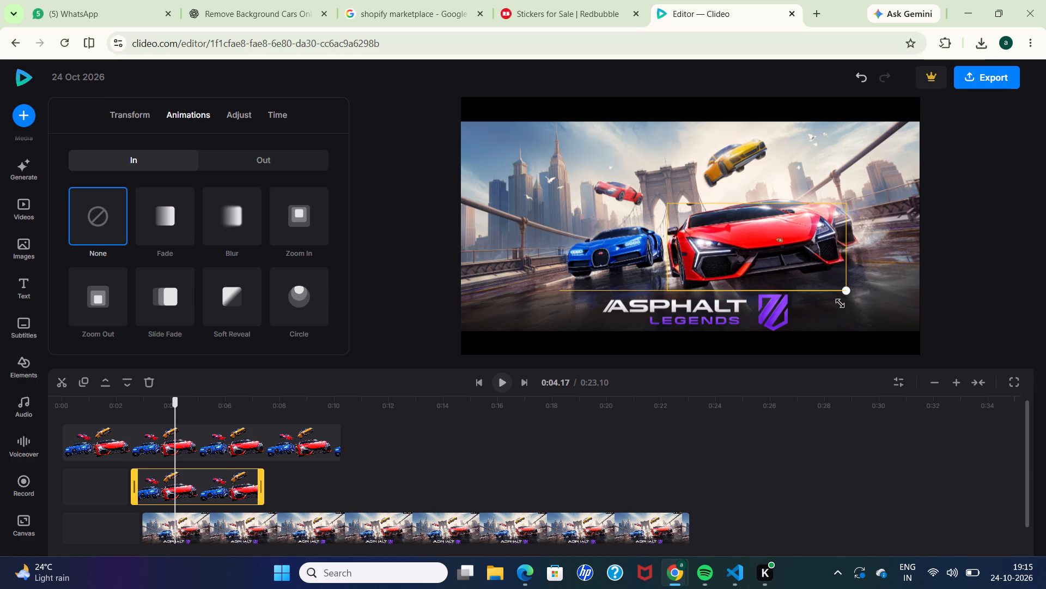
{"action": "left_click_drag", "start_coordinate": [840, 303], "coordinate": [840, 303]}
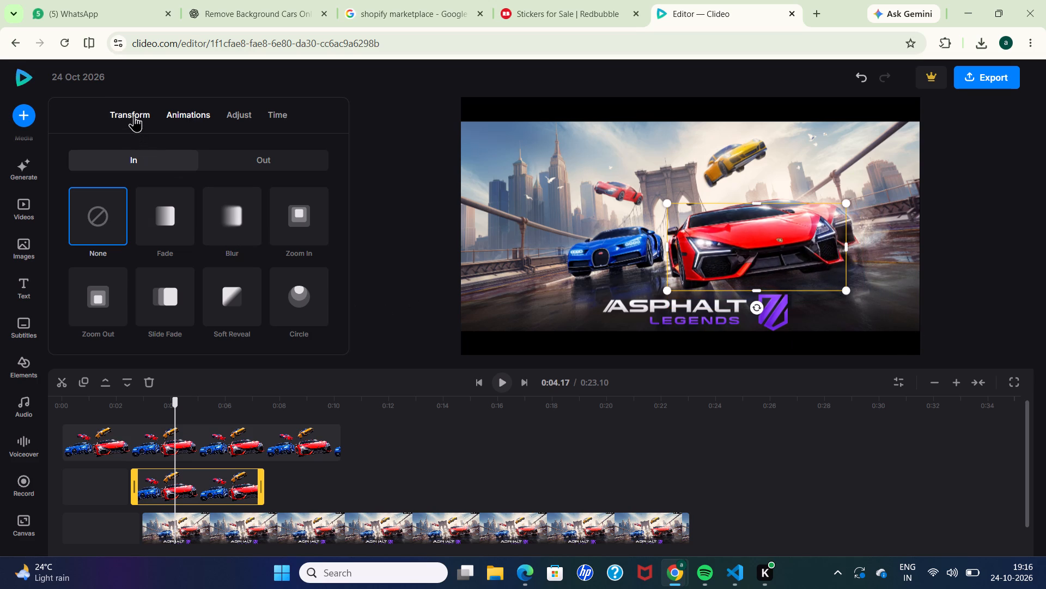
Lower the red-car clip's opacity to 60%.
{"action": "left_click", "coordinate": [246, 116]}
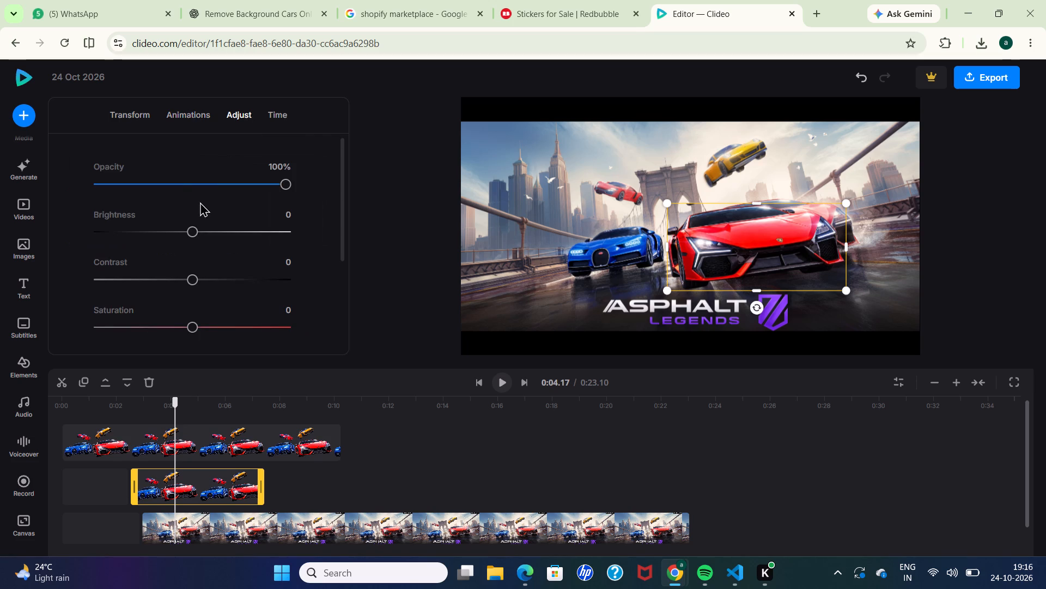
{"action": "left_click", "coordinate": [164, 187]}
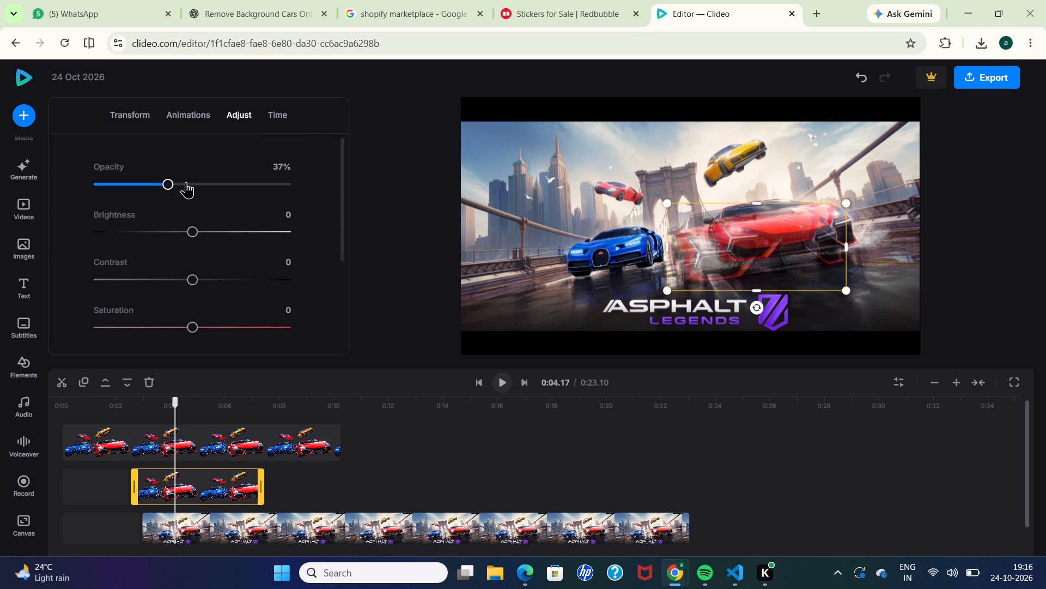
{"action": "left_click", "coordinate": [206, 182]}
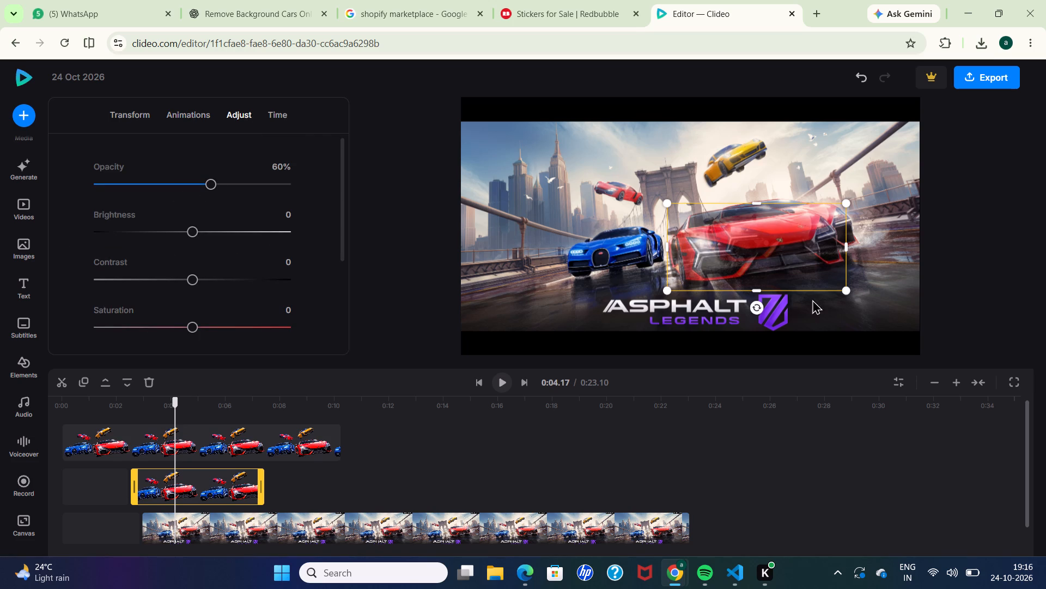
Move the semi-transparent red-car cutout over the front red car in the Asphalt Legends image, aligning it with the car's far edge.
{"action": "left_click", "coordinate": [847, 292]}
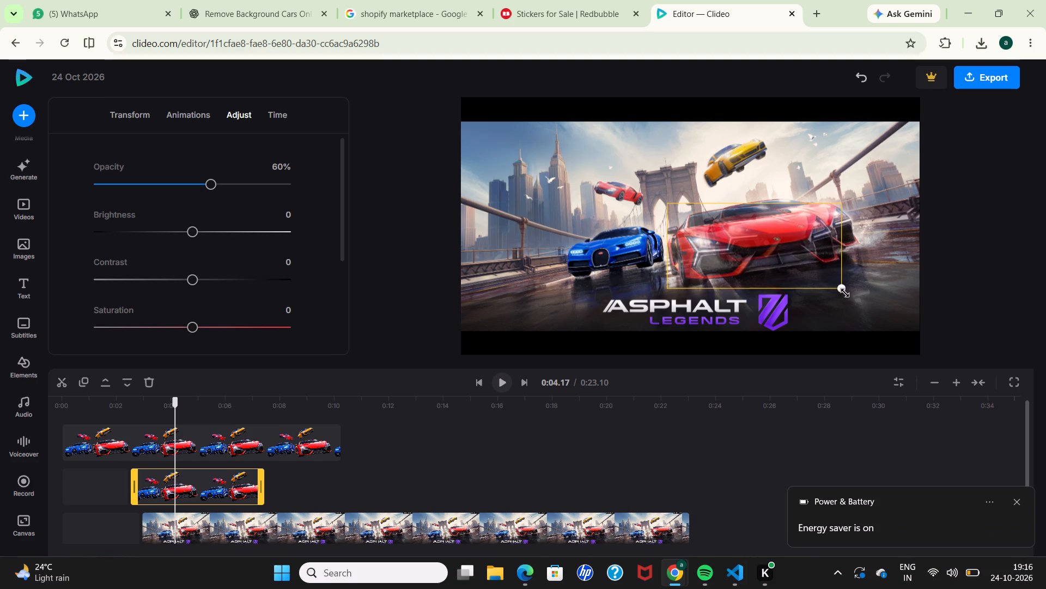
{"action": "left_click", "coordinate": [1013, 500]}
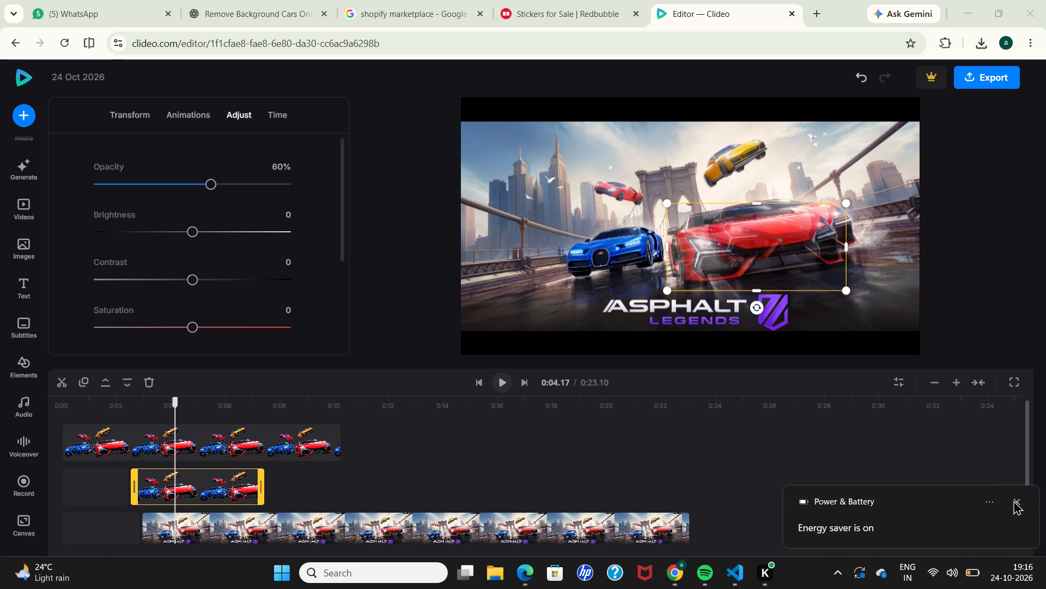
{"action": "left_click_drag", "start_coordinate": [780, 235], "coordinate": [802, 229]}
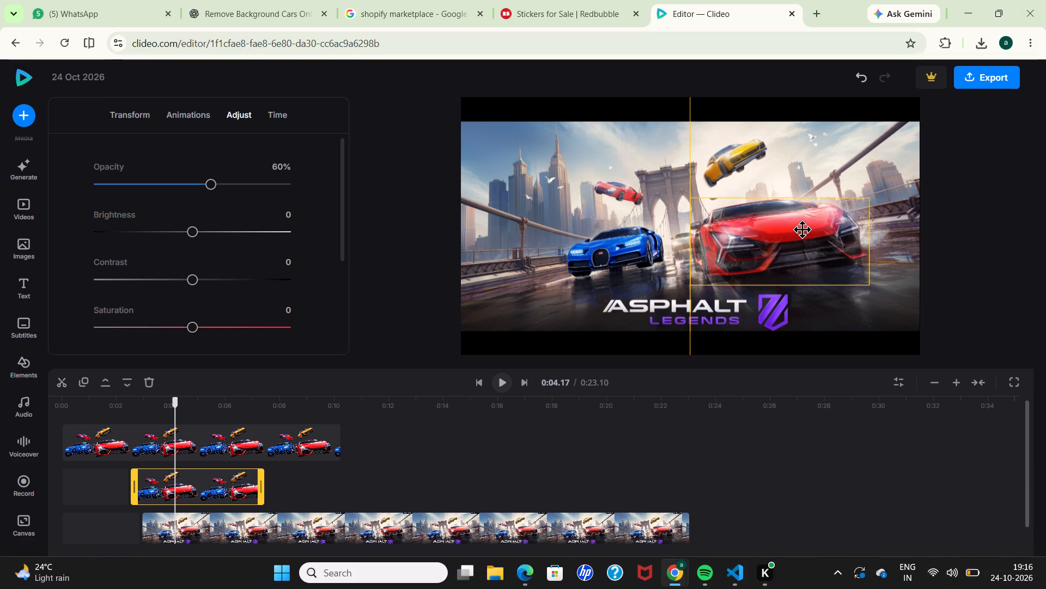
{"action": "left_click_drag", "start_coordinate": [802, 229], "coordinate": [798, 227]}
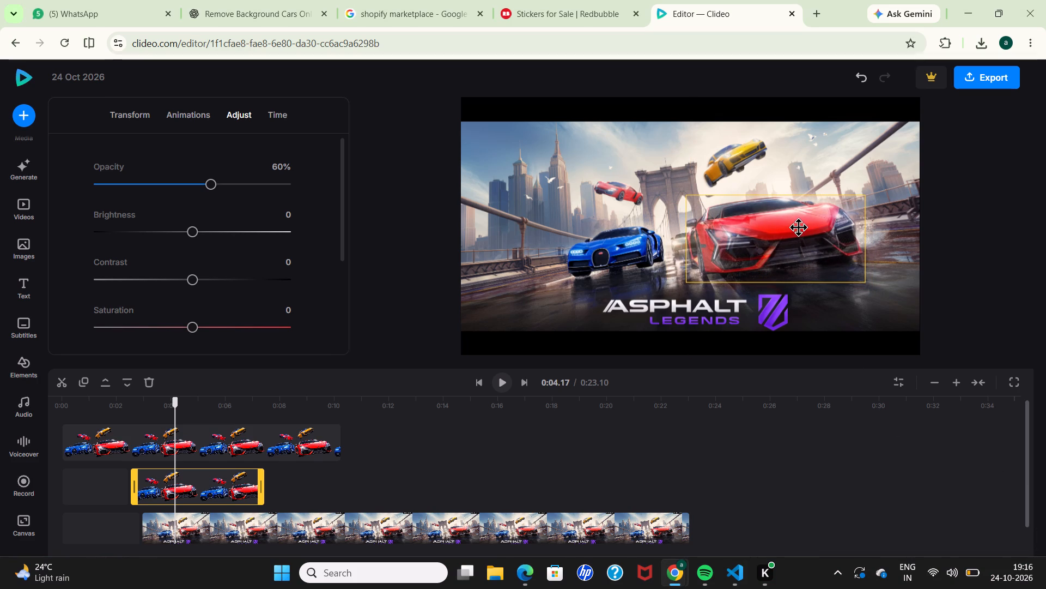
{"action": "left_click_drag", "start_coordinate": [798, 227], "coordinate": [801, 227]}
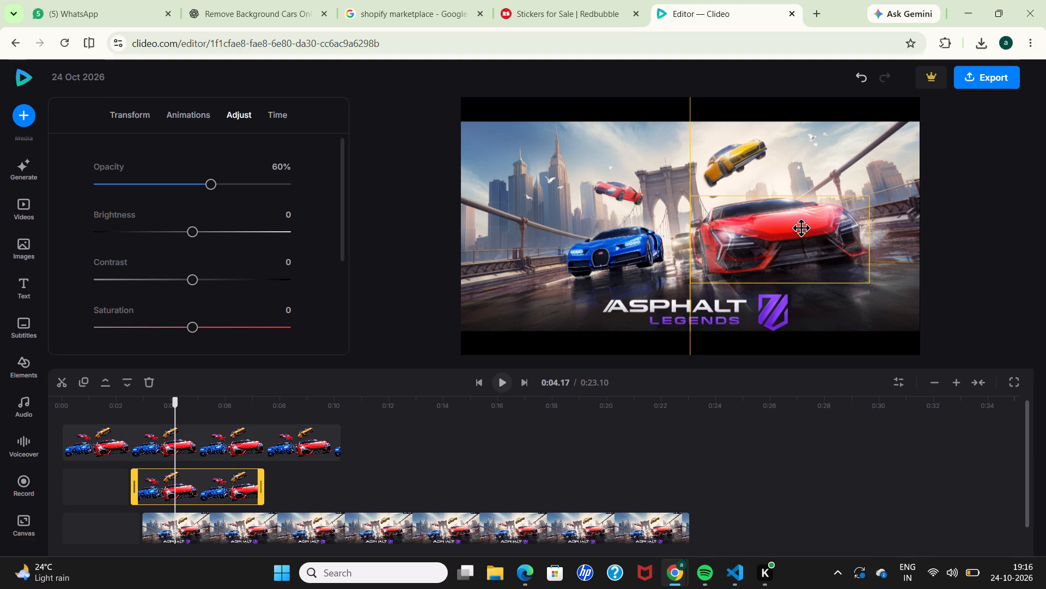
{"action": "left_click_drag", "start_coordinate": [801, 227], "coordinate": [798, 227]}
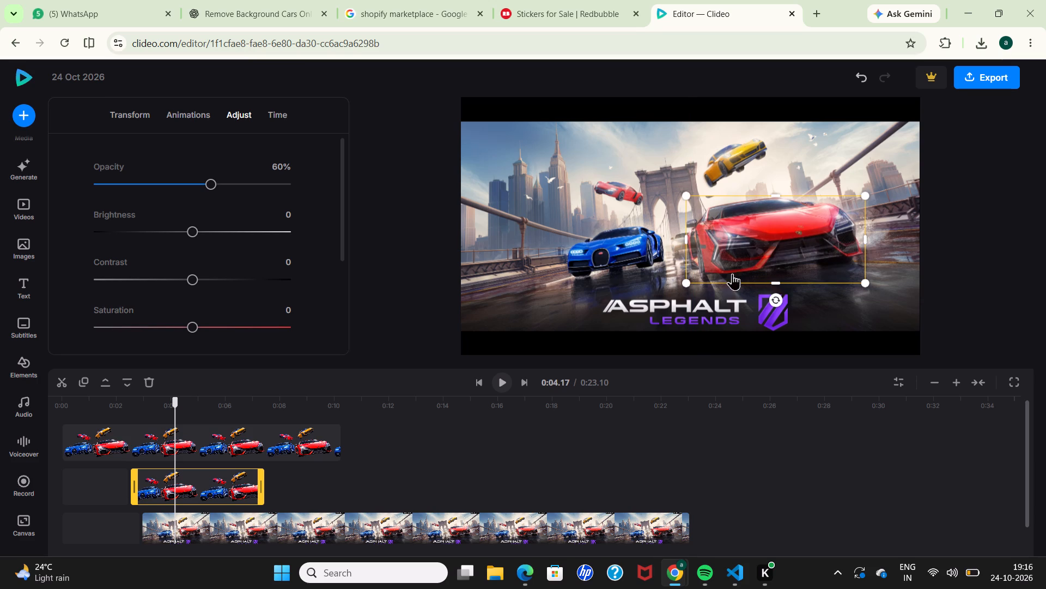
Scale the red-car cutout down slightly and nudge it so its outline coincides with the front red car in the Asphalt Legends image.
{"action": "left_click_drag", "start_coordinate": [686, 285], "coordinate": [688, 282]}
{"action": "left_click_drag", "start_coordinate": [688, 282], "coordinate": [701, 268]}
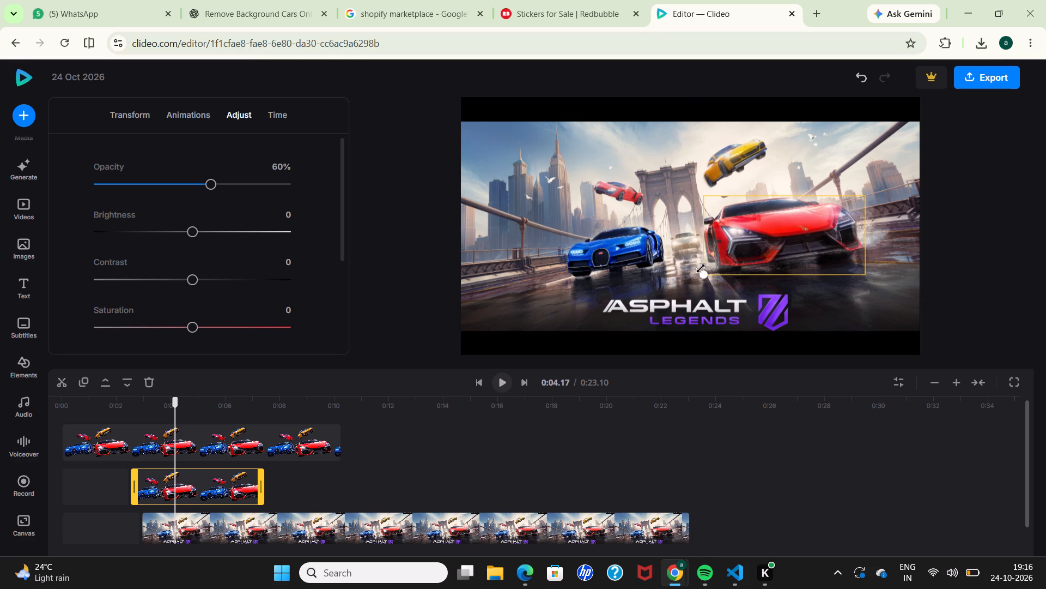
{"action": "left_click_drag", "start_coordinate": [701, 268], "coordinate": [700, 267]}
{"action": "left_click_drag", "start_coordinate": [700, 267], "coordinate": [700, 266]}
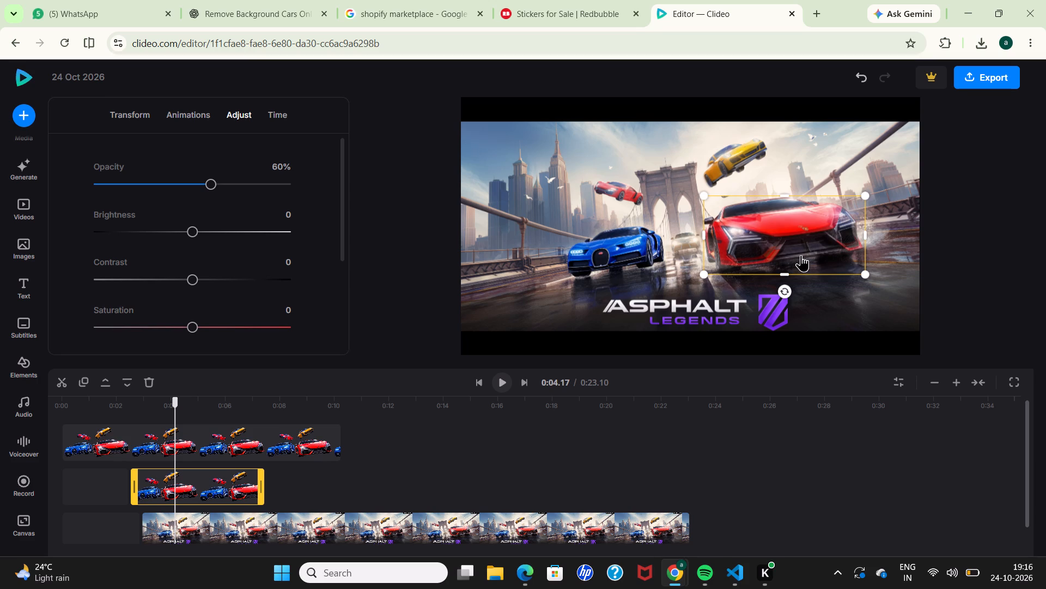
{"action": "left_click", "coordinate": [801, 255]}
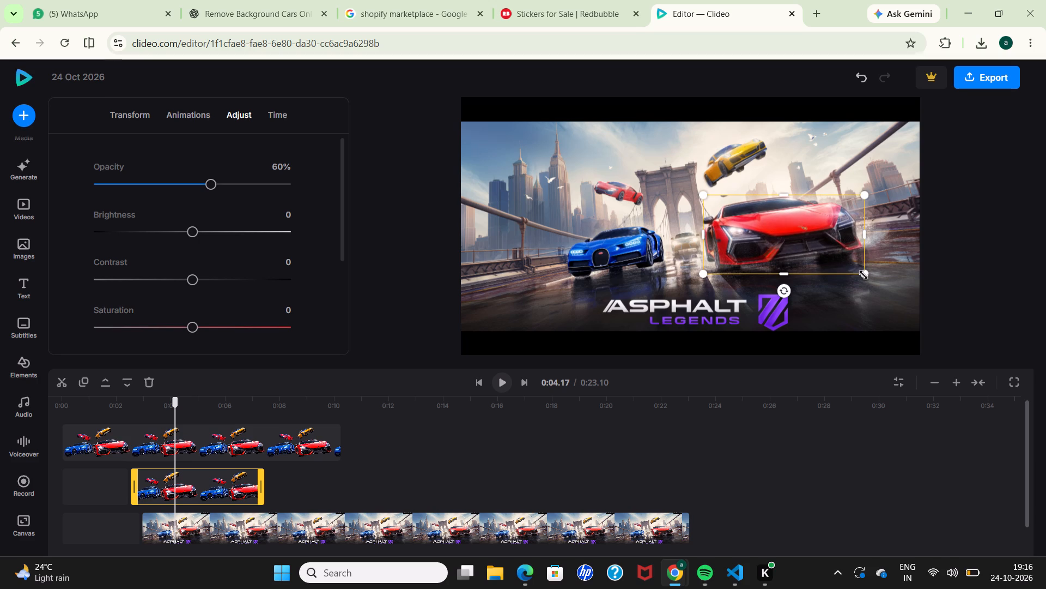
{"action": "left_click_drag", "start_coordinate": [863, 275], "coordinate": [858, 273]}
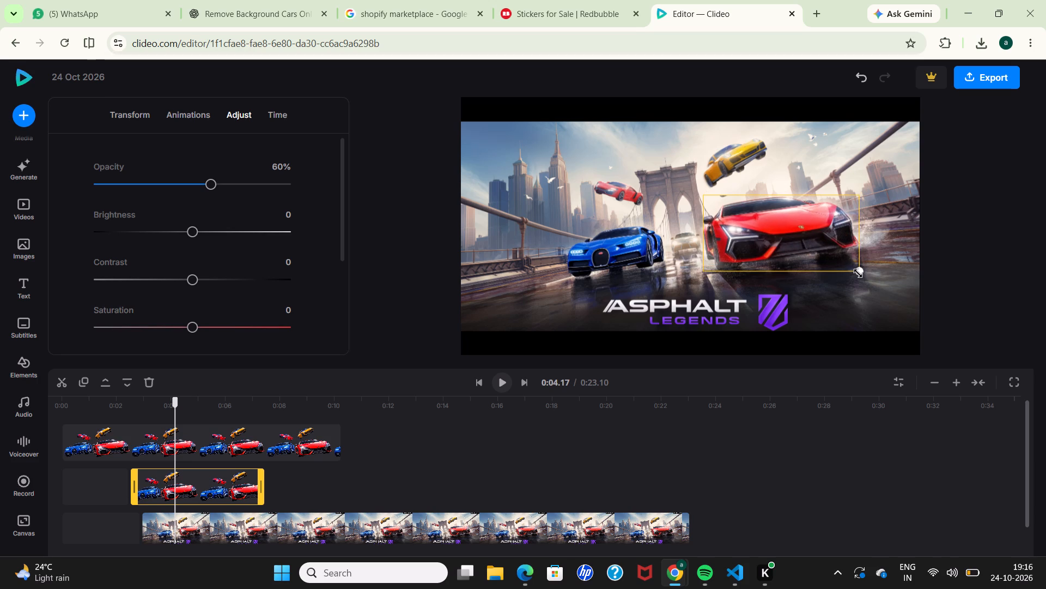
{"action": "left_click_drag", "start_coordinate": [858, 273], "coordinate": [858, 274]}
{"action": "left_click_drag", "start_coordinate": [858, 274], "coordinate": [856, 274]}
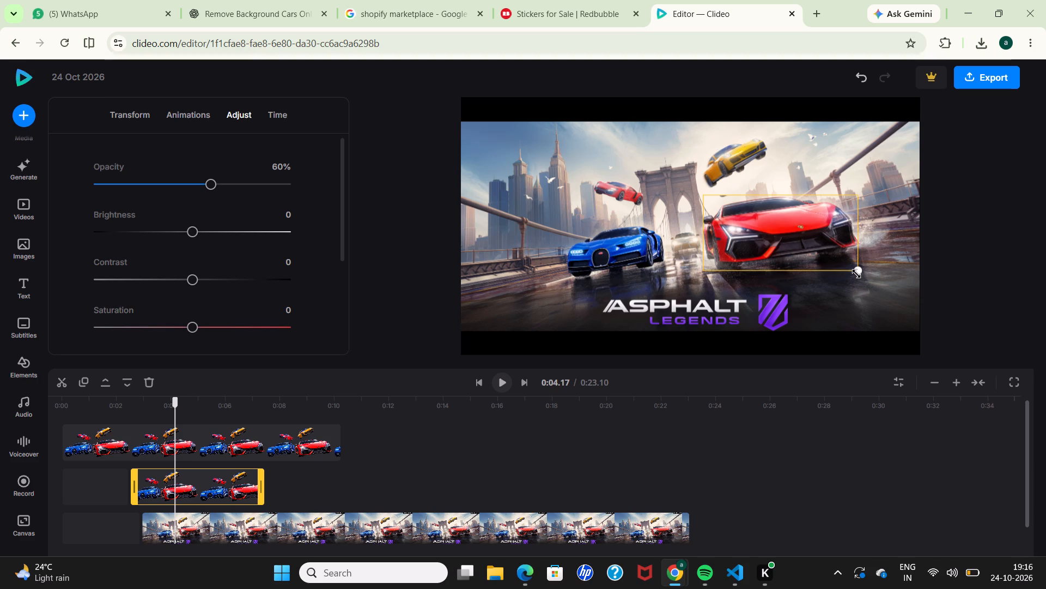
{"action": "left_click_drag", "start_coordinate": [856, 274], "coordinate": [858, 272]}
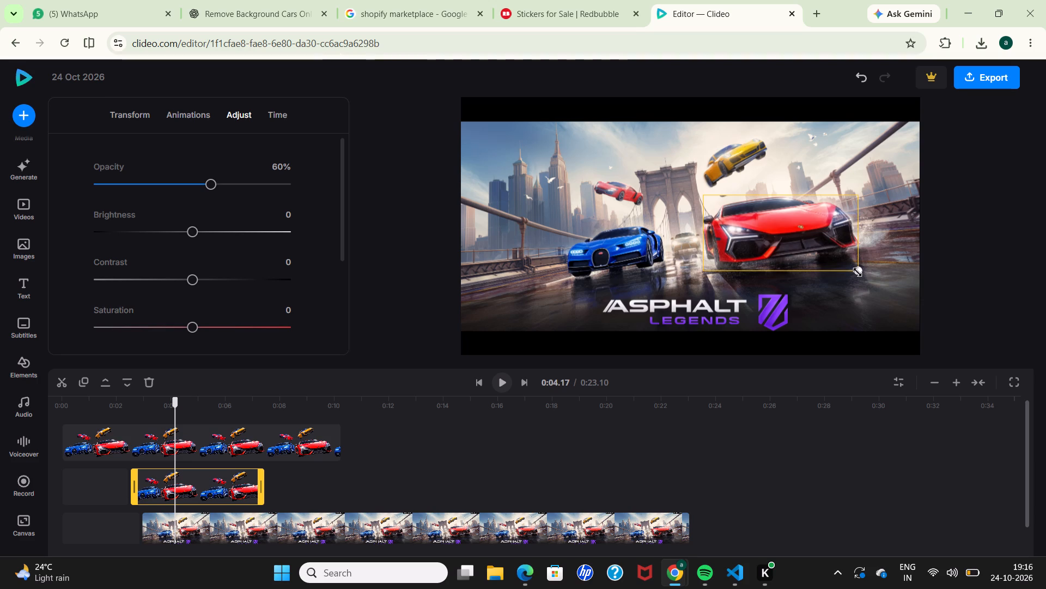
{"action": "left_click_drag", "start_coordinate": [858, 272], "coordinate": [859, 274]}
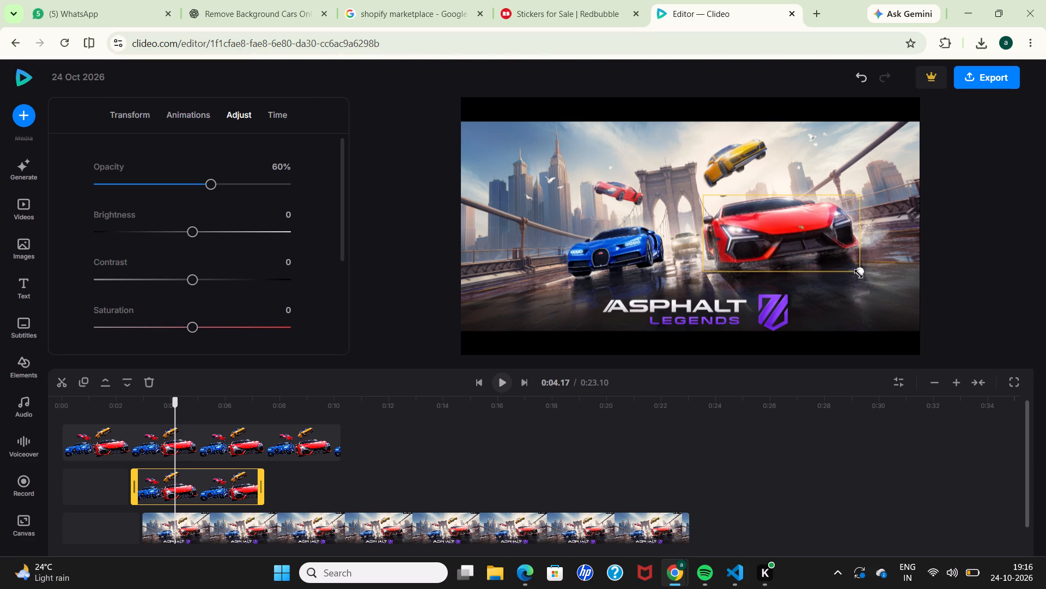
{"action": "left_click_drag", "start_coordinate": [859, 274], "coordinate": [859, 273]}
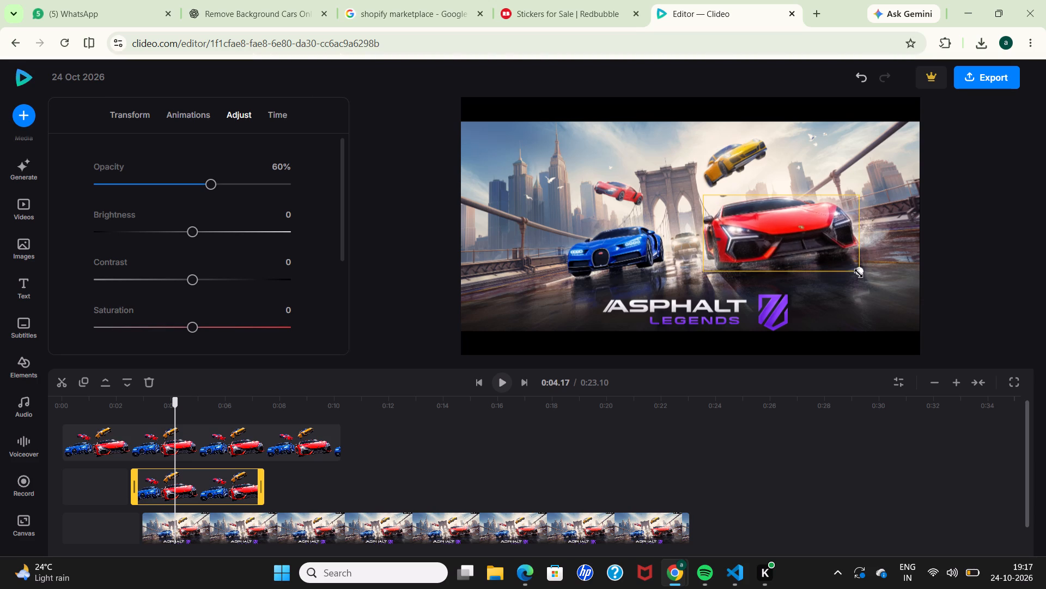
{"action": "left_click_drag", "start_coordinate": [859, 273], "coordinate": [859, 274]}
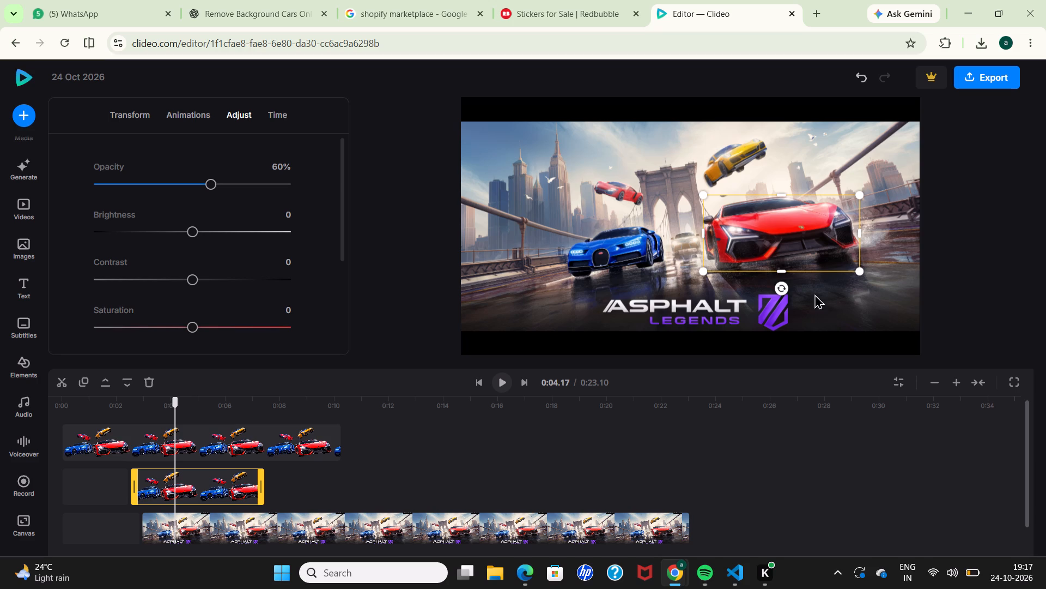
{"action": "left_click", "coordinate": [845, 304]}
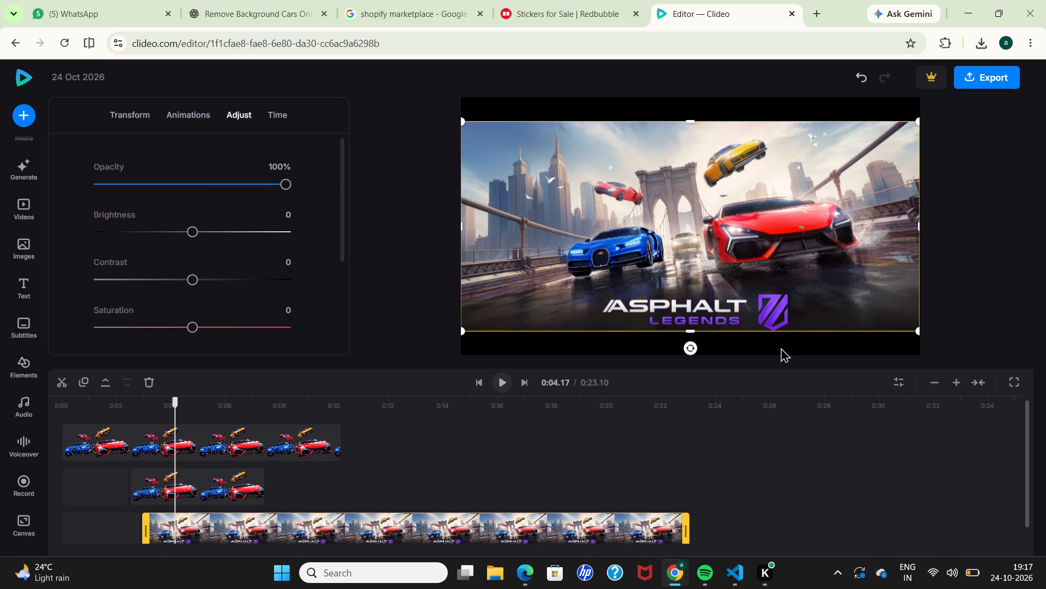
Extend the end of the red-car clip to about 12.2 s and play back the section from about 9.35 s.
{"action": "left_click", "coordinate": [761, 248]}
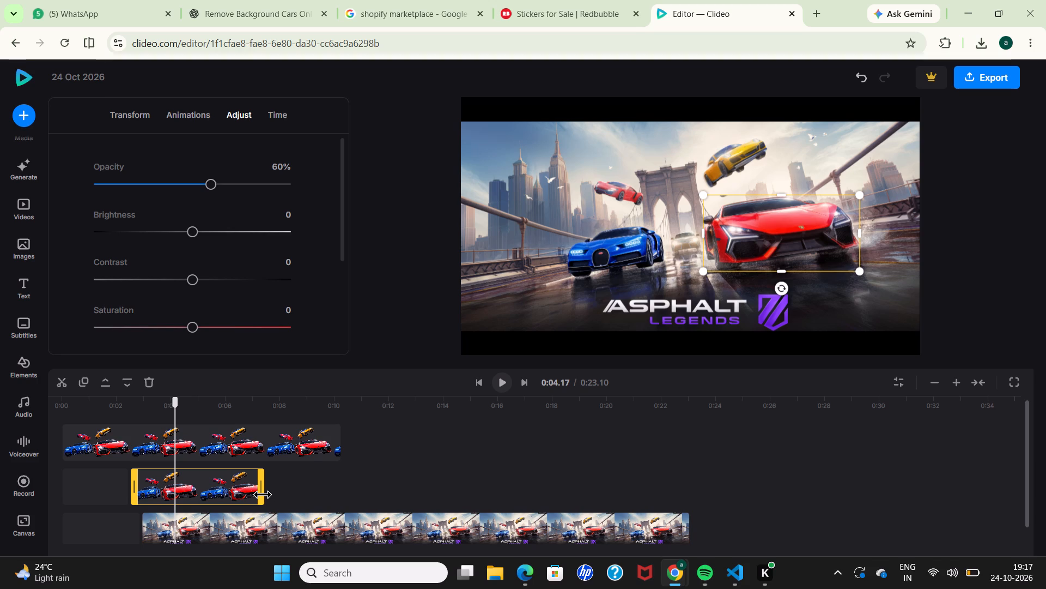
{"action": "left_click_drag", "start_coordinate": [262, 494], "coordinate": [331, 489]}
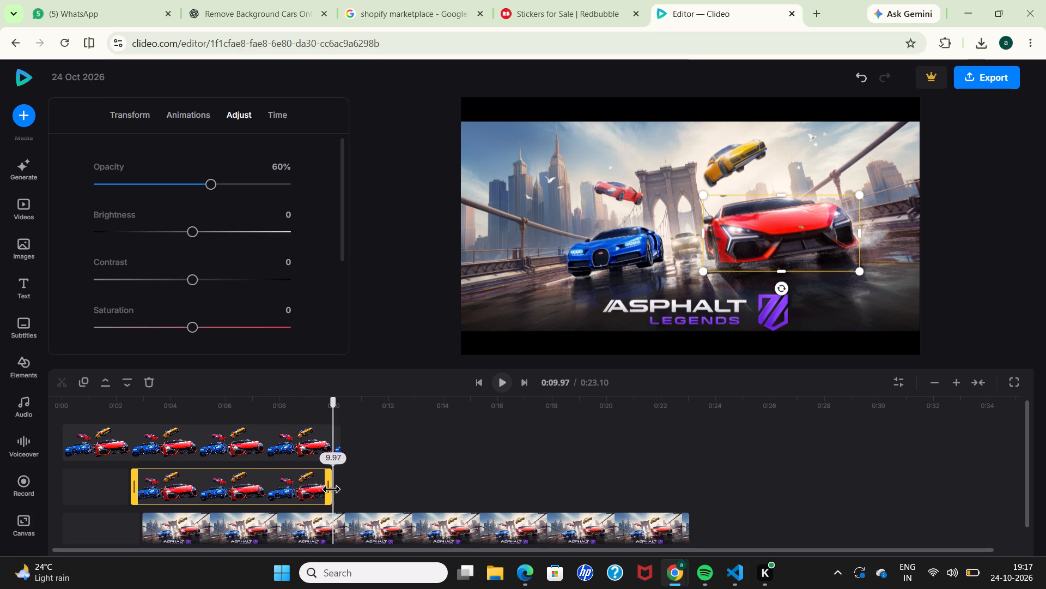
{"action": "left_click_drag", "start_coordinate": [331, 489], "coordinate": [386, 482]}
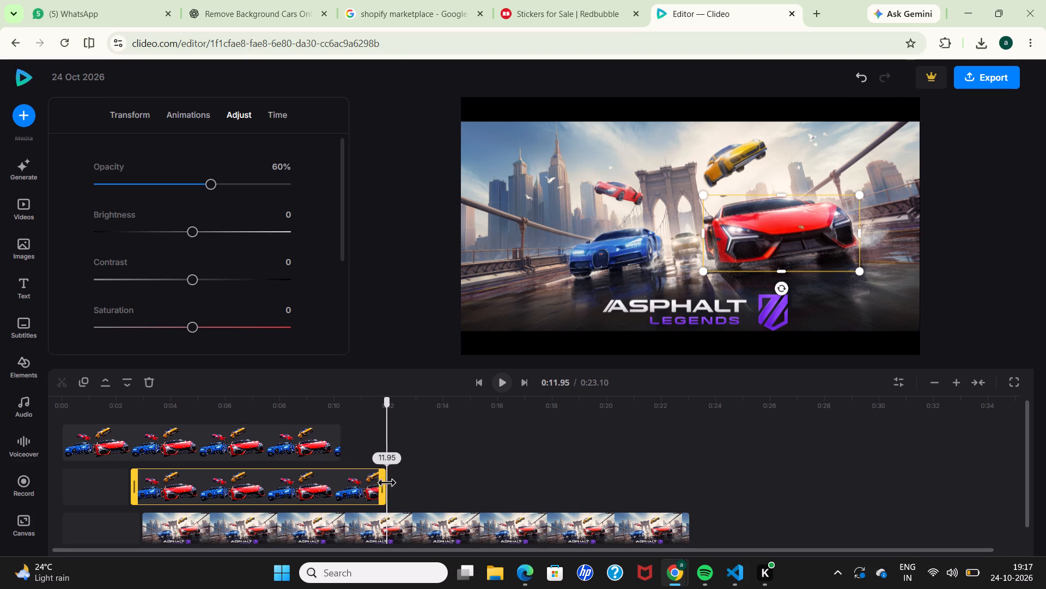
{"action": "left_click_drag", "start_coordinate": [386, 482], "coordinate": [391, 481]}
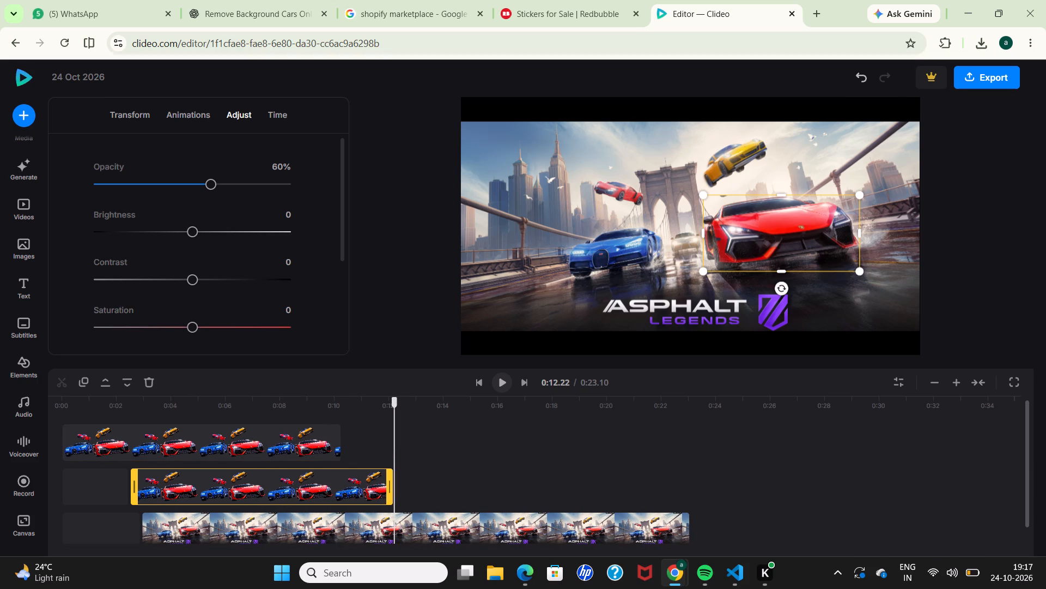
{"action": "left_click", "coordinate": [317, 410]}
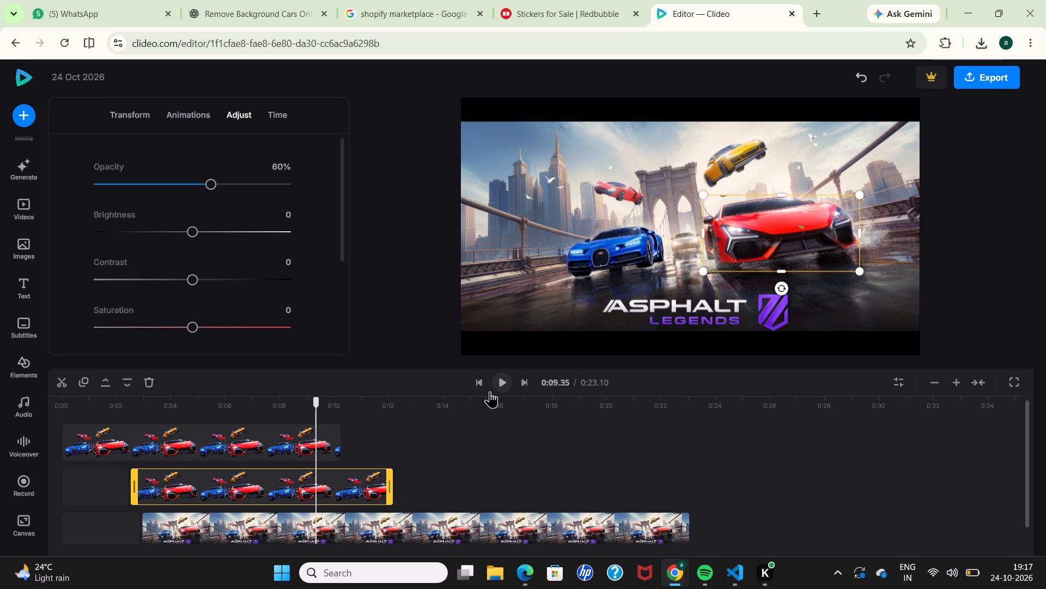
{"action": "left_click", "coordinate": [502, 386]}
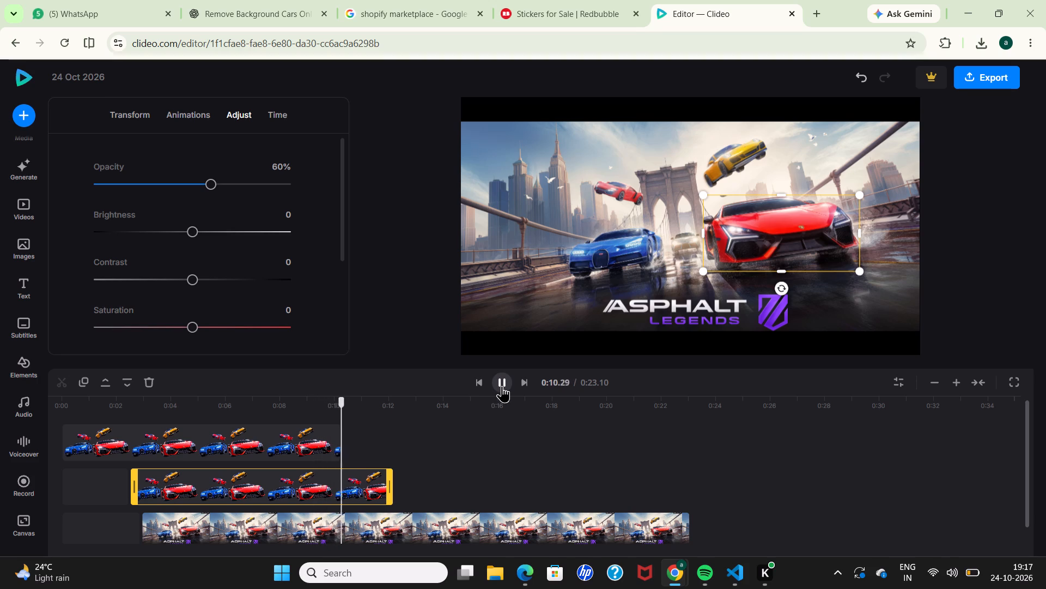
Lower the blue-car clip's opacity to 62%.
{"action": "left_click", "coordinate": [295, 446]}
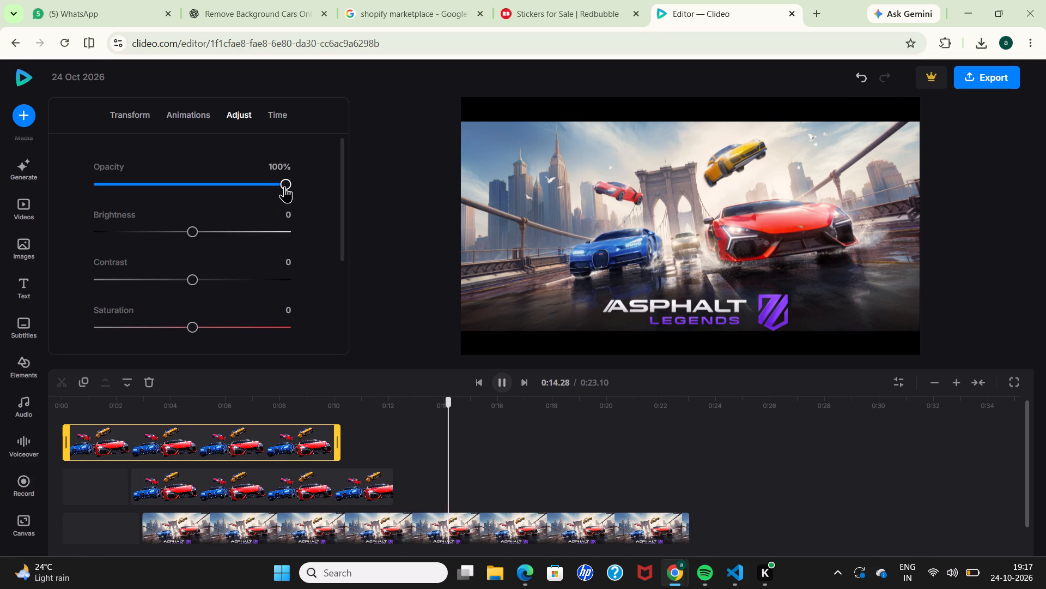
{"action": "left_click_drag", "start_coordinate": [284, 185], "coordinate": [269, 188]}
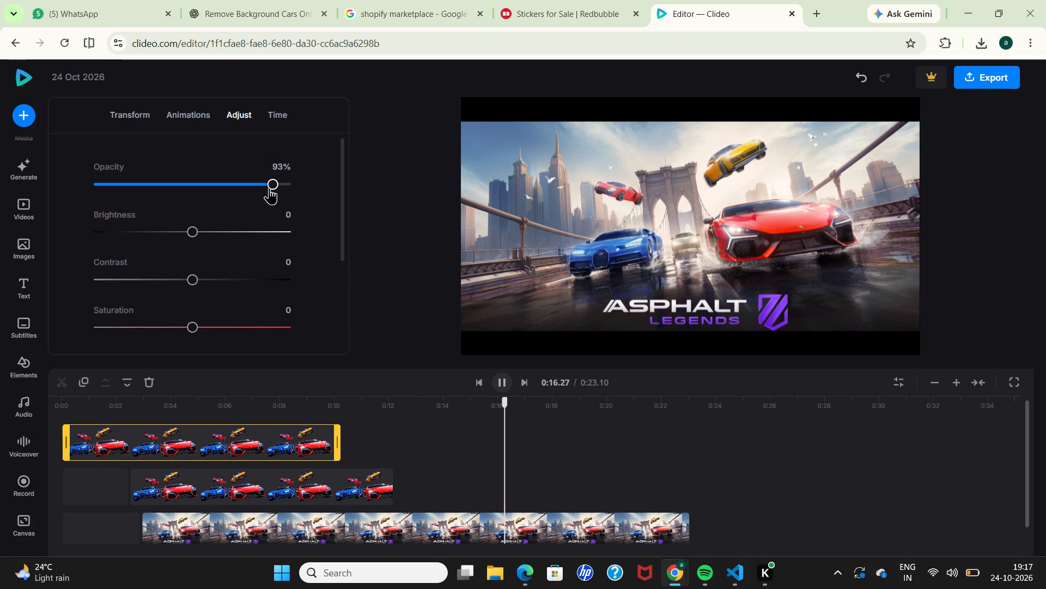
{"action": "left_click_drag", "start_coordinate": [269, 188], "coordinate": [261, 190]}
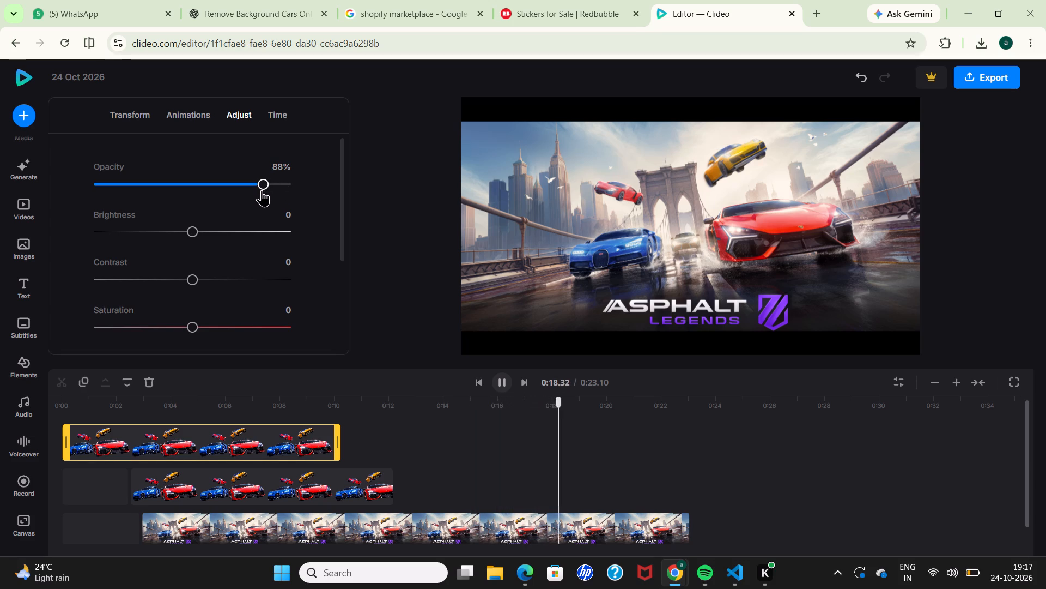
{"action": "left_click_drag", "start_coordinate": [261, 190], "coordinate": [257, 190]}
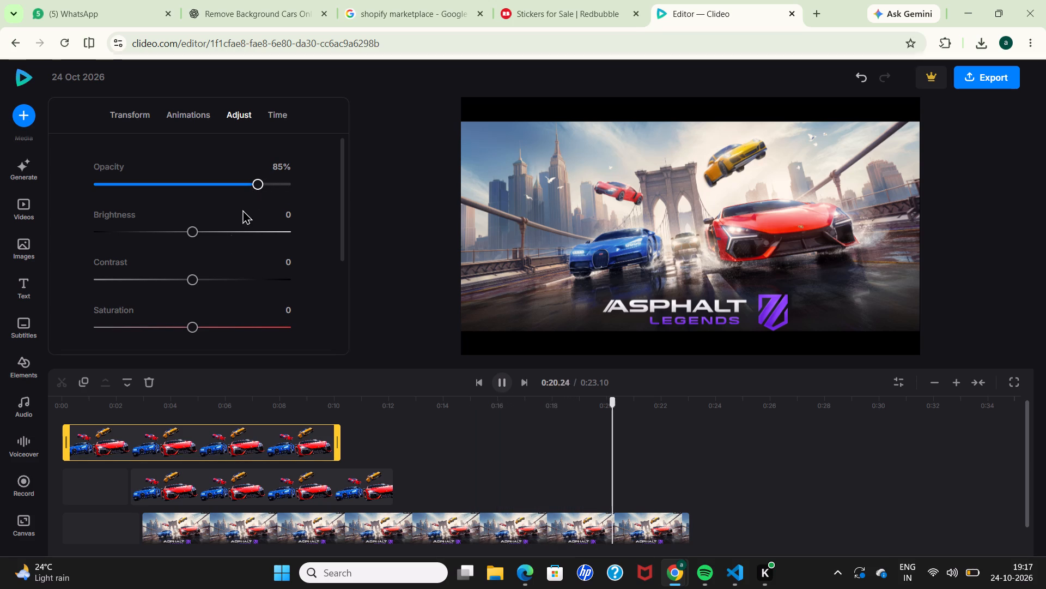
{"action": "left_click", "coordinate": [253, 416]}
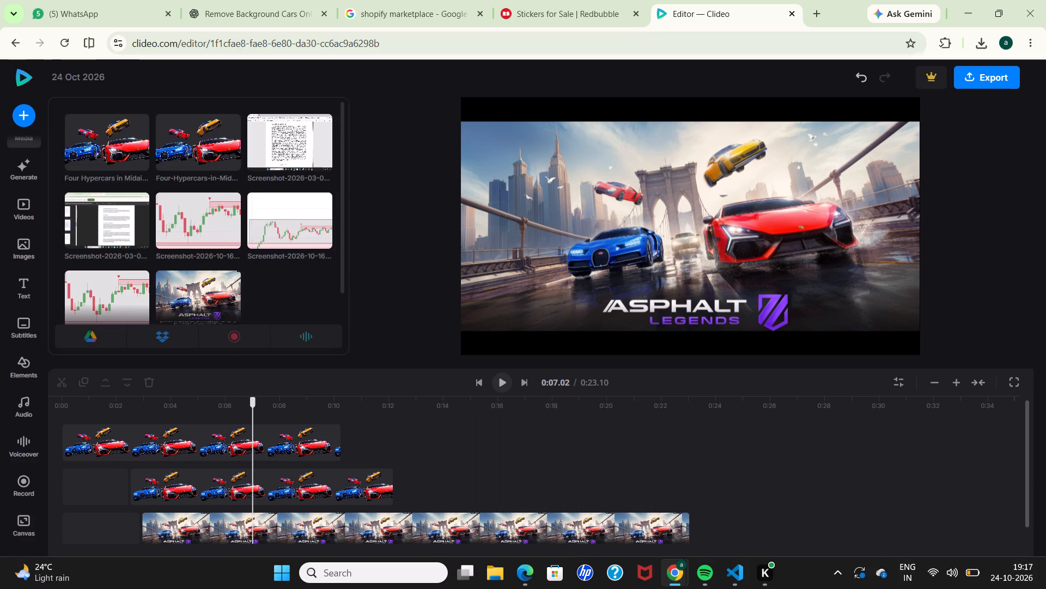
{"action": "left_click", "coordinate": [279, 439]}
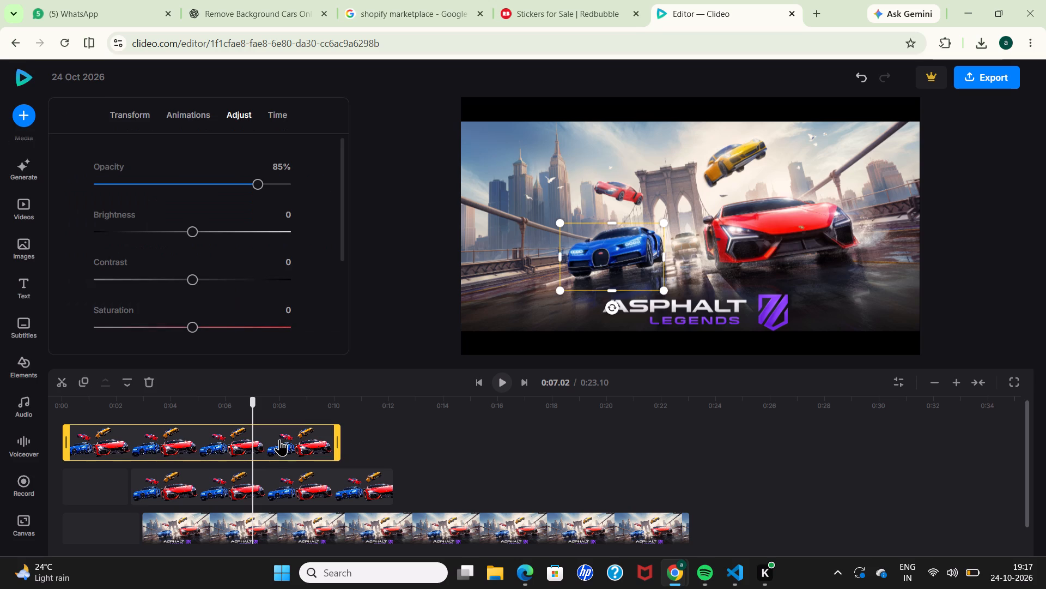
{"action": "left_click_drag", "start_coordinate": [257, 183], "coordinate": [214, 190]}
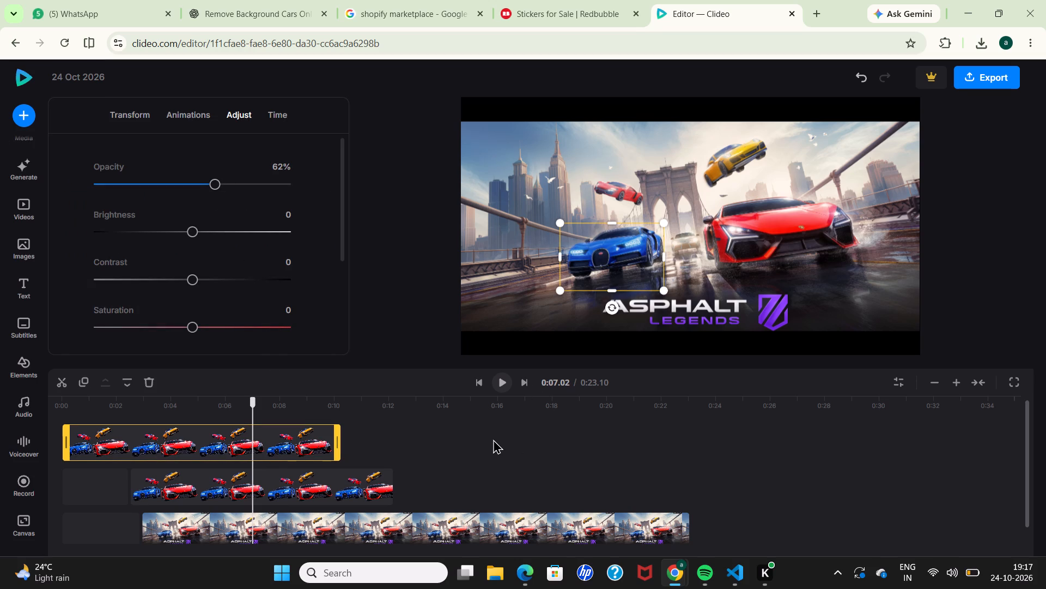
Play the video back from near its beginning to check how the car cutouts blend into the Asphalt Legends image.
{"action": "left_click", "coordinate": [493, 439]}
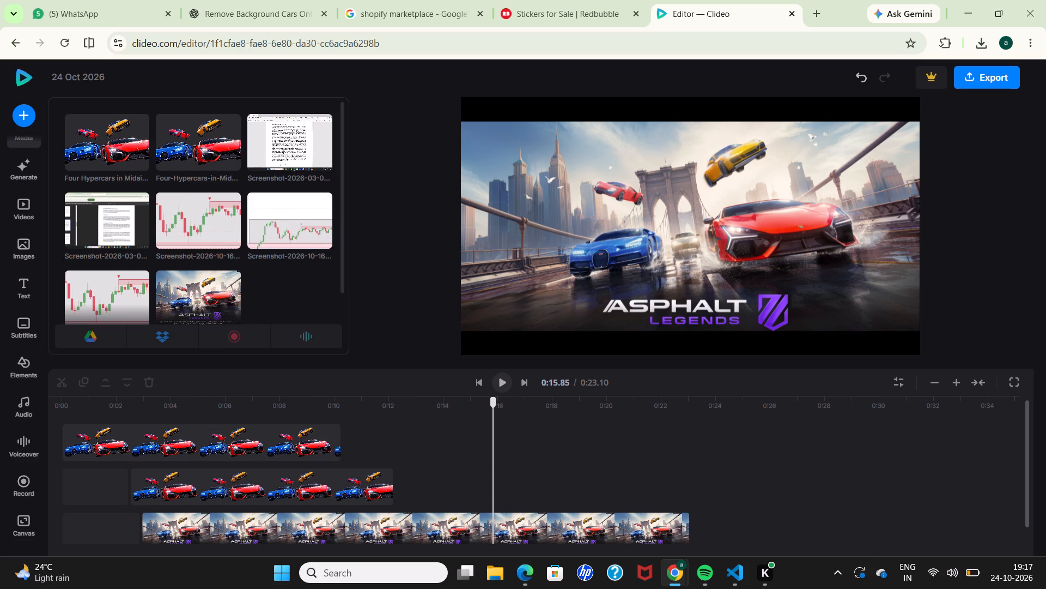
{"action": "left_click", "coordinate": [81, 417]}
{"action": "left_click", "coordinate": [498, 384]}
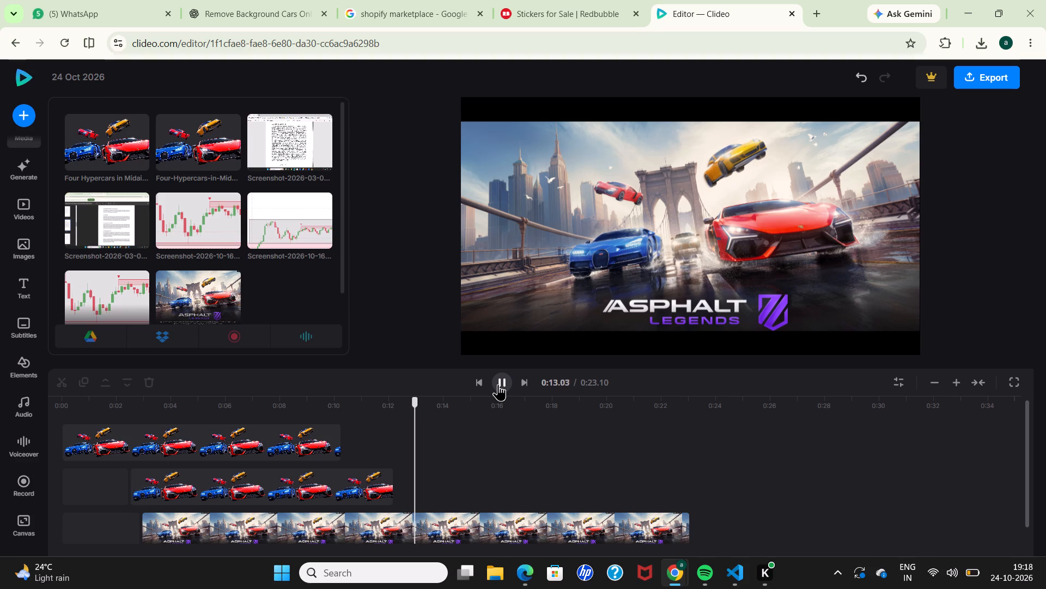
Duplicate the front red-car clip and place the copy on the Asphalt Legends image's track, starting at about 3.8 s.
{"action": "left_click", "coordinate": [437, 470]}
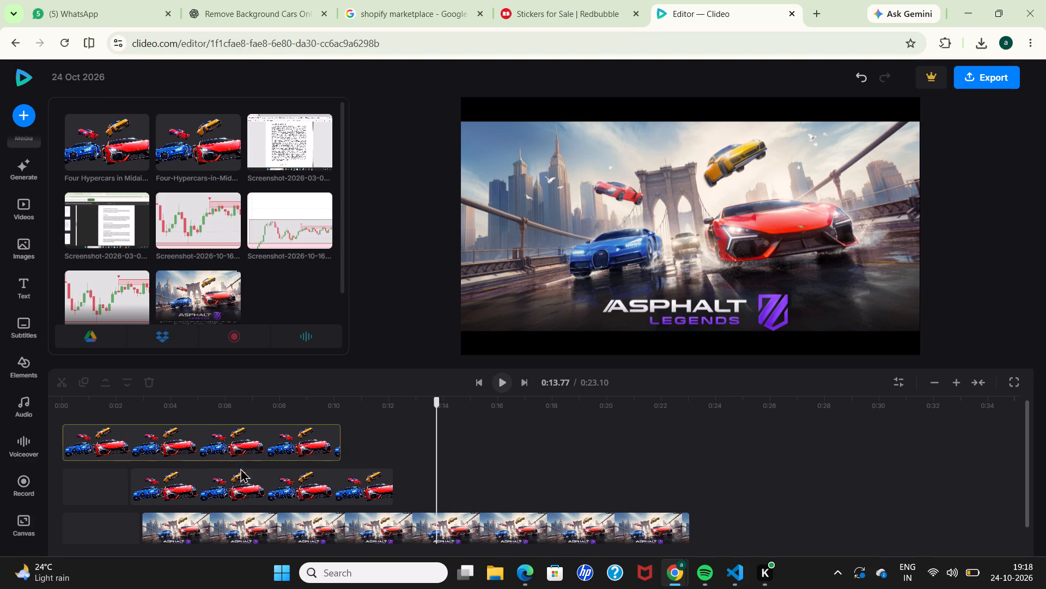
{"action": "left_click", "coordinate": [256, 480]}
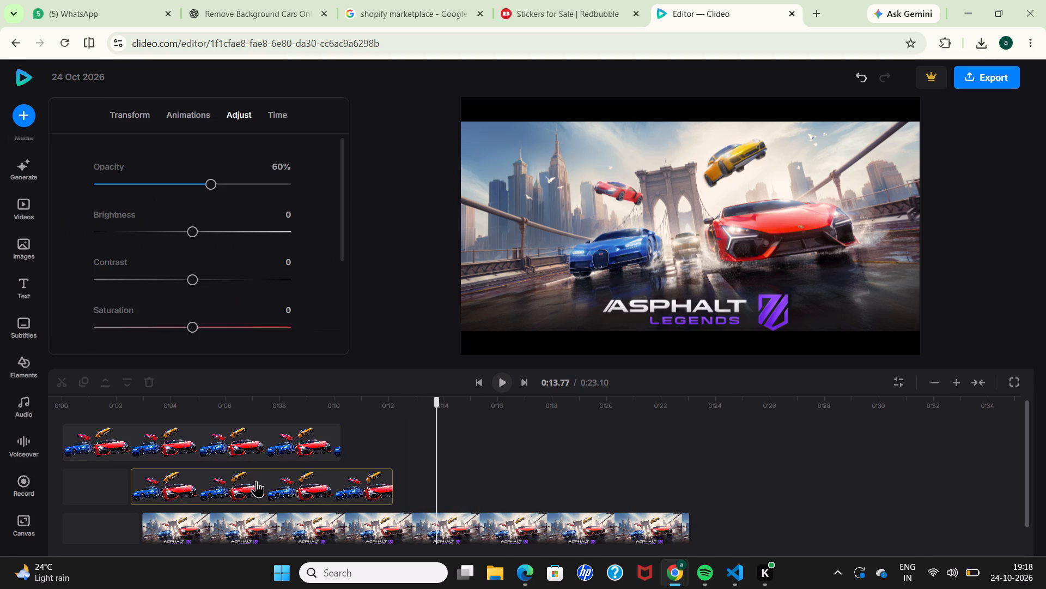
{"action": "left_click", "coordinate": [87, 384]}
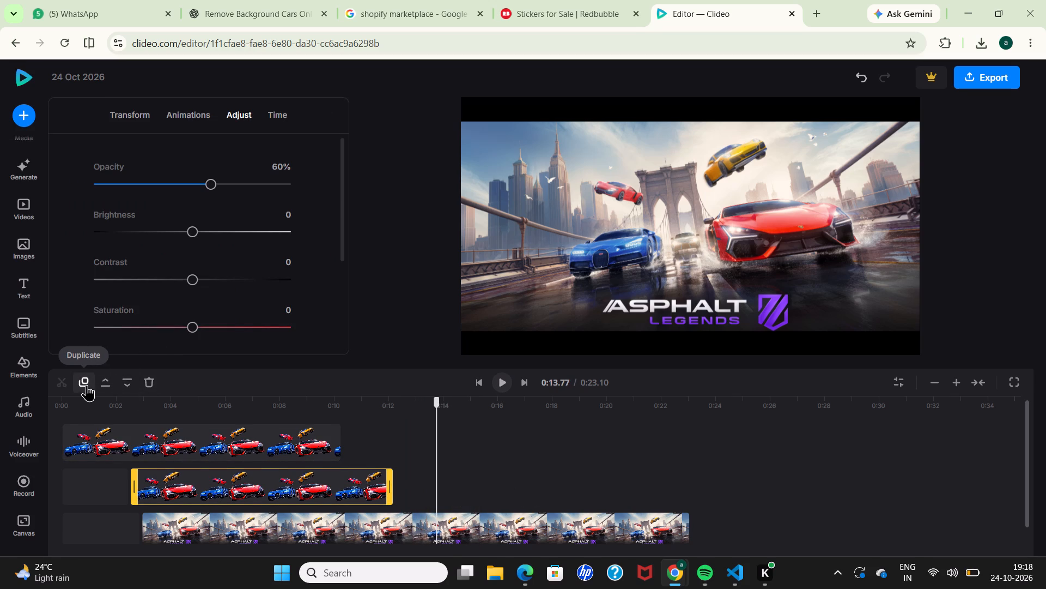
{"action": "left_click_drag", "start_coordinate": [459, 486], "coordinate": [406, 537]}
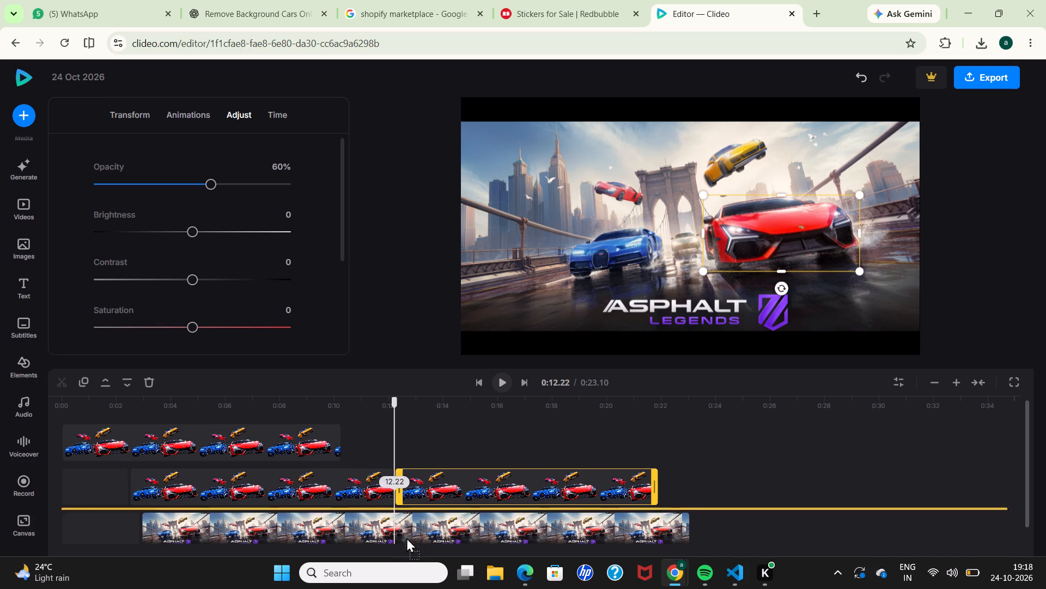
{"action": "left_click_drag", "start_coordinate": [406, 537], "coordinate": [312, 513]}
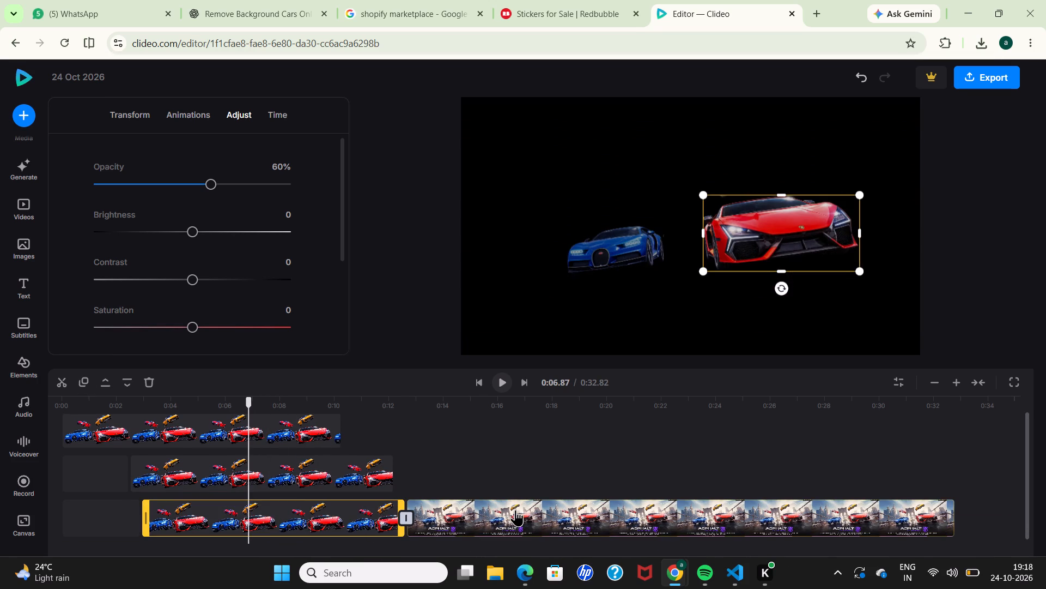
{"action": "left_click_drag", "start_coordinate": [515, 509], "coordinate": [352, 548]}
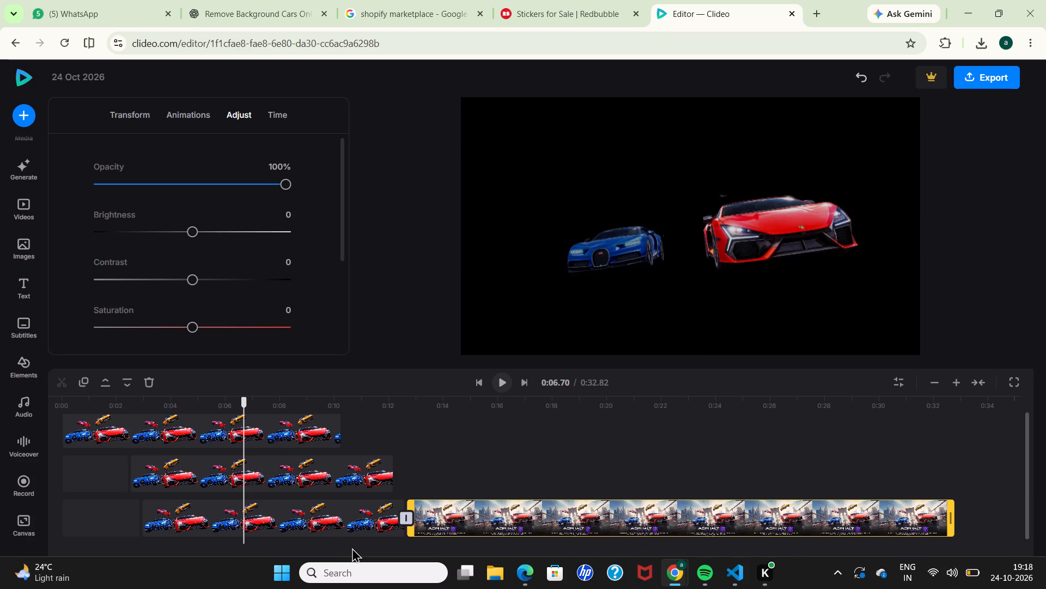
{"action": "left_click_drag", "start_coordinate": [274, 520], "coordinate": [289, 518]}
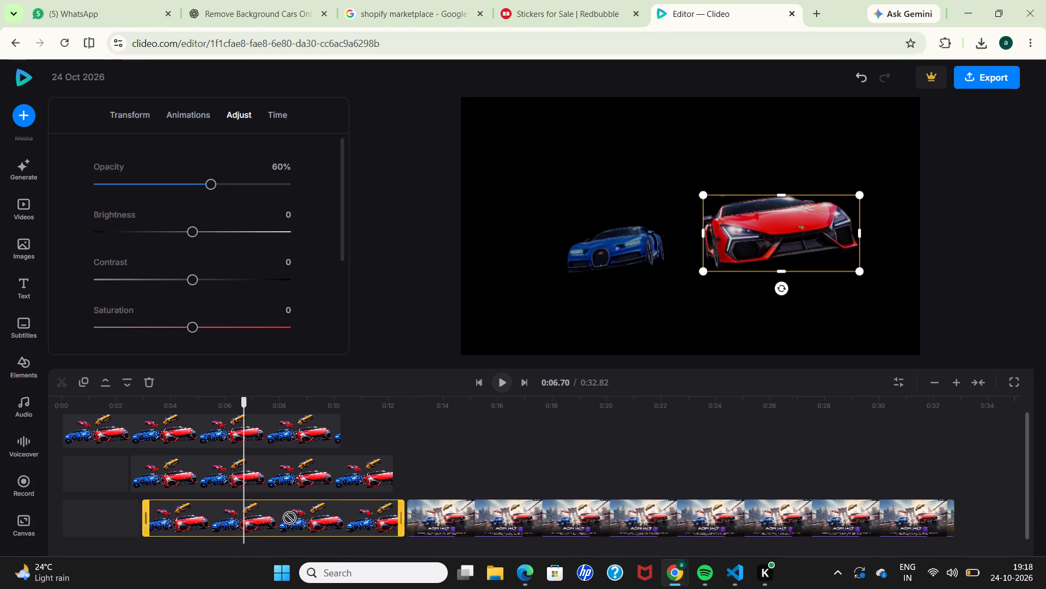
{"action": "left_click_drag", "start_coordinate": [289, 518], "coordinate": [296, 517]}
Move the Asphalt Legends image clip to its own track below the car cutouts, starting at about 7.5 s.
{"action": "left_click_drag", "start_coordinate": [459, 502], "coordinate": [374, 551]}
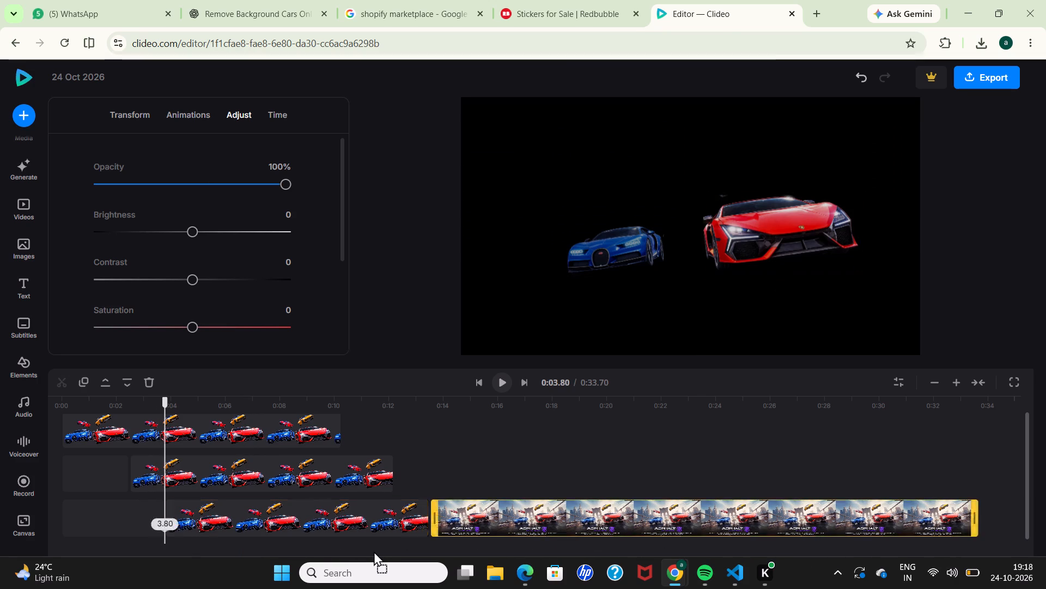
{"action": "left_click_drag", "start_coordinate": [374, 551], "coordinate": [271, 545]}
{"action": "left_click_drag", "start_coordinate": [467, 511], "coordinate": [338, 529]}
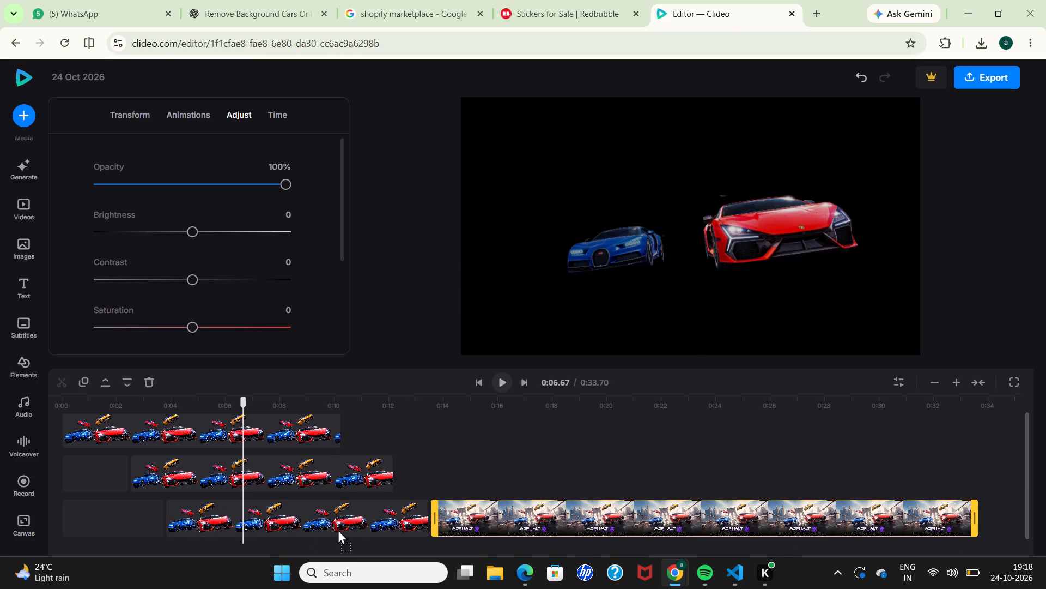
{"action": "left_click_drag", "start_coordinate": [338, 529], "coordinate": [282, 541]}
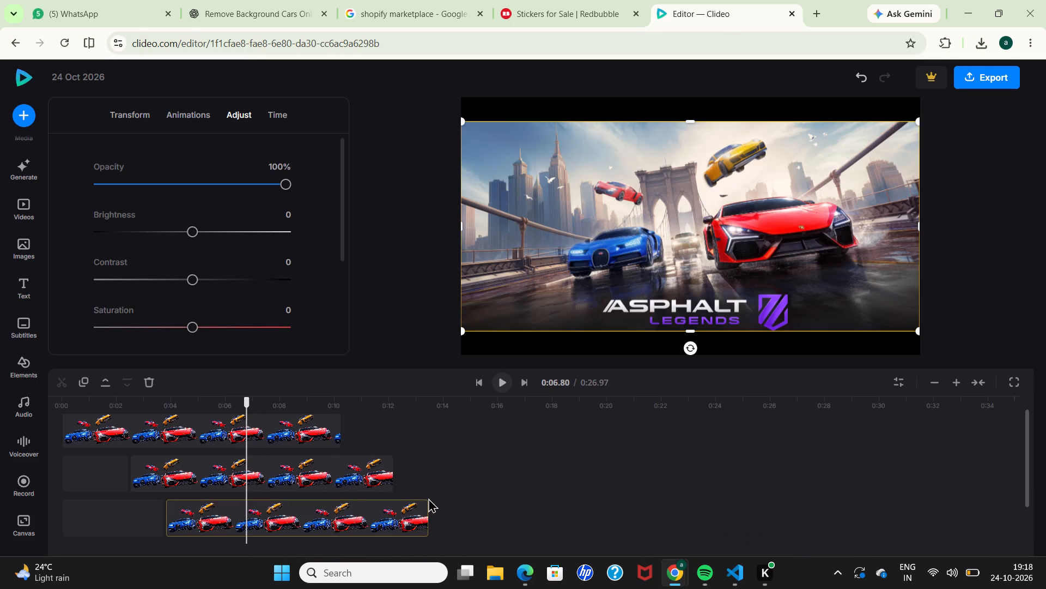
{"action": "scroll", "coordinate": [428, 498], "scroll_direction": "down", "scroll_amount": 1}
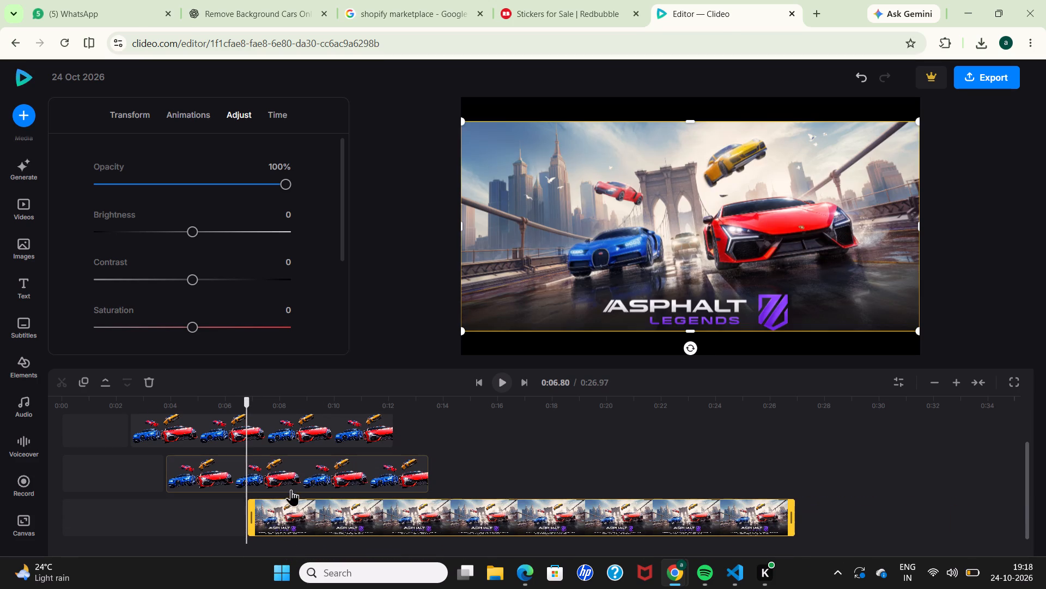
{"action": "left_click_drag", "start_coordinate": [309, 521], "coordinate": [138, 520]}
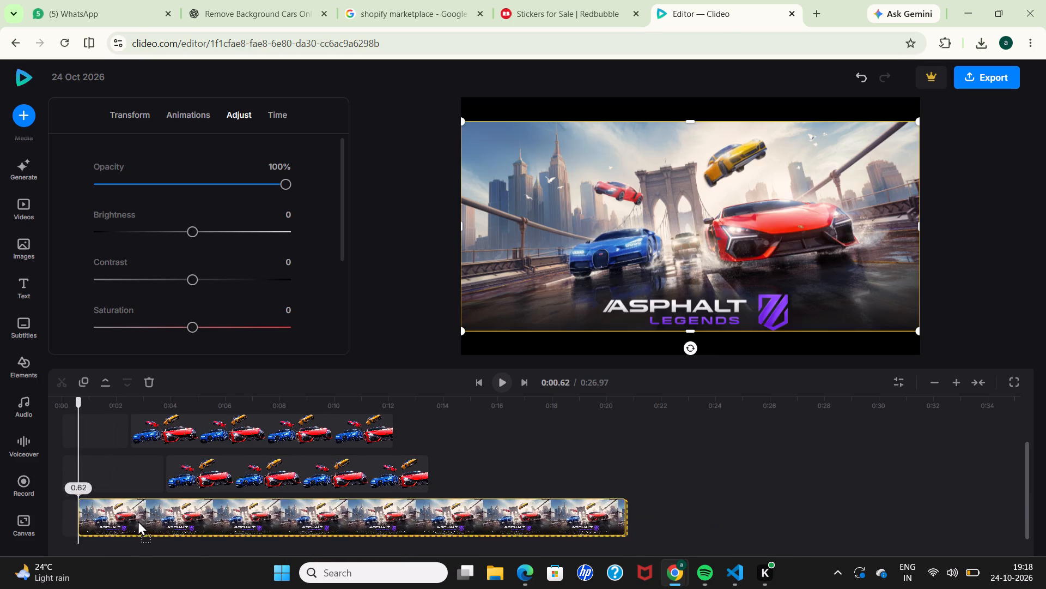
{"action": "left_click_drag", "start_coordinate": [138, 520], "coordinate": [136, 521]}
{"action": "left_click", "coordinate": [261, 474]}
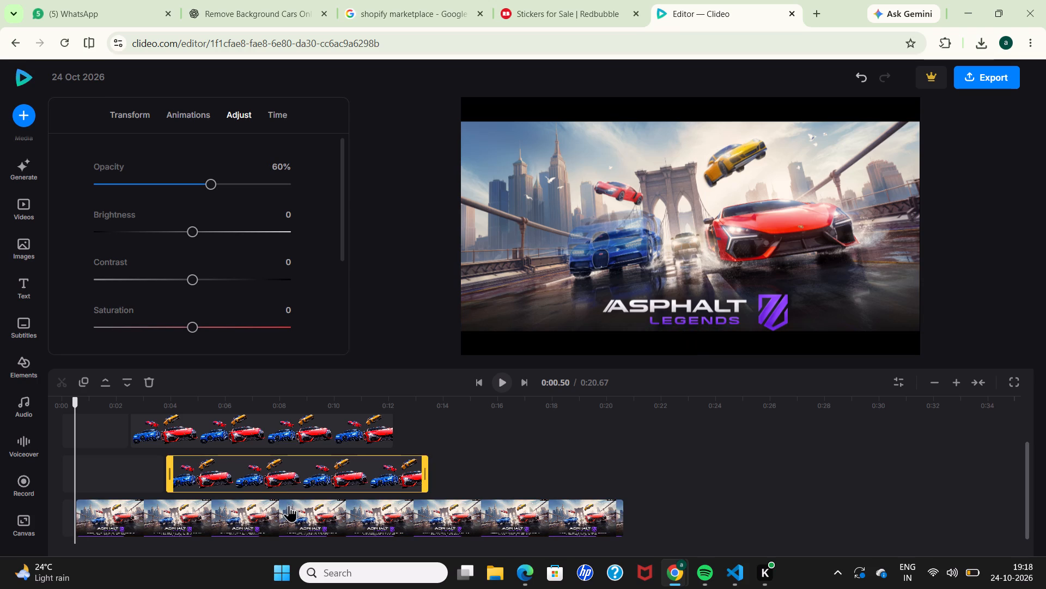
{"action": "left_click_drag", "start_coordinate": [285, 513], "coordinate": [388, 513]}
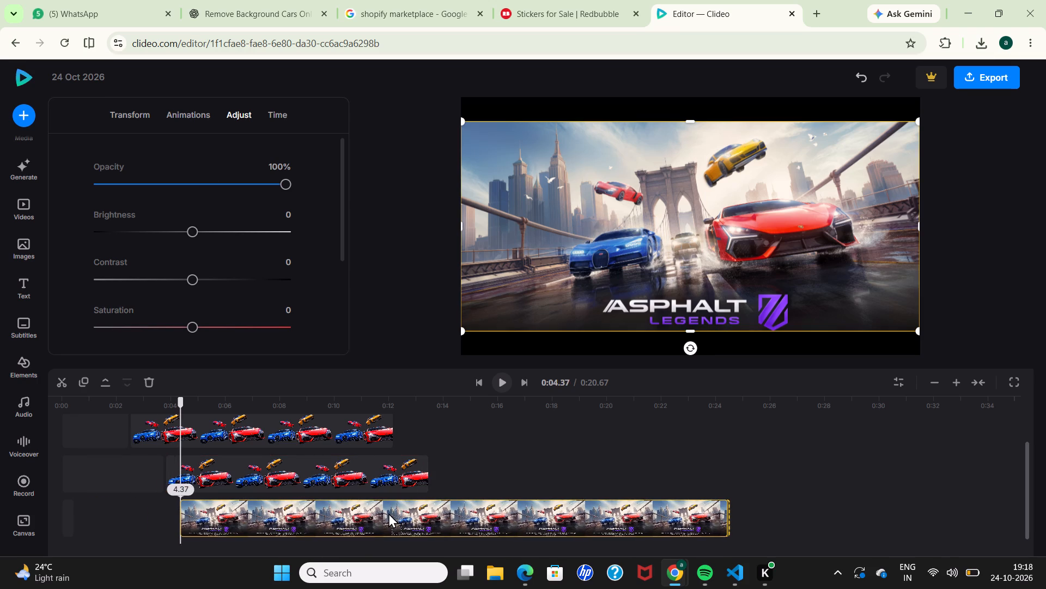
{"action": "left_click_drag", "start_coordinate": [388, 513], "coordinate": [474, 524]}
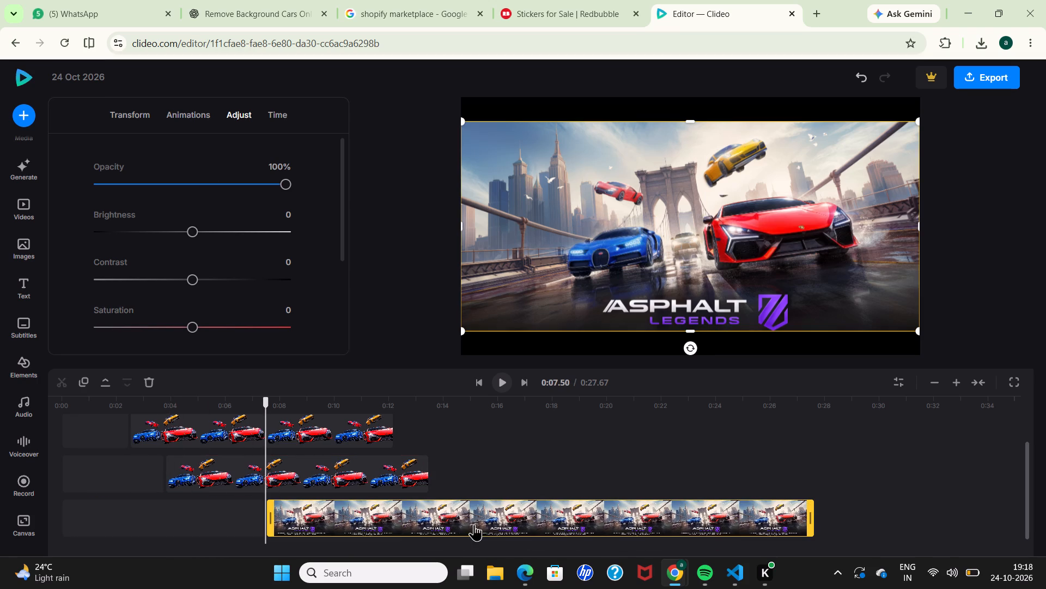
Reframe the crop of the duplicated cutout so it shows the flying yellow car instead of the front red car.
{"action": "left_click", "coordinate": [211, 471]}
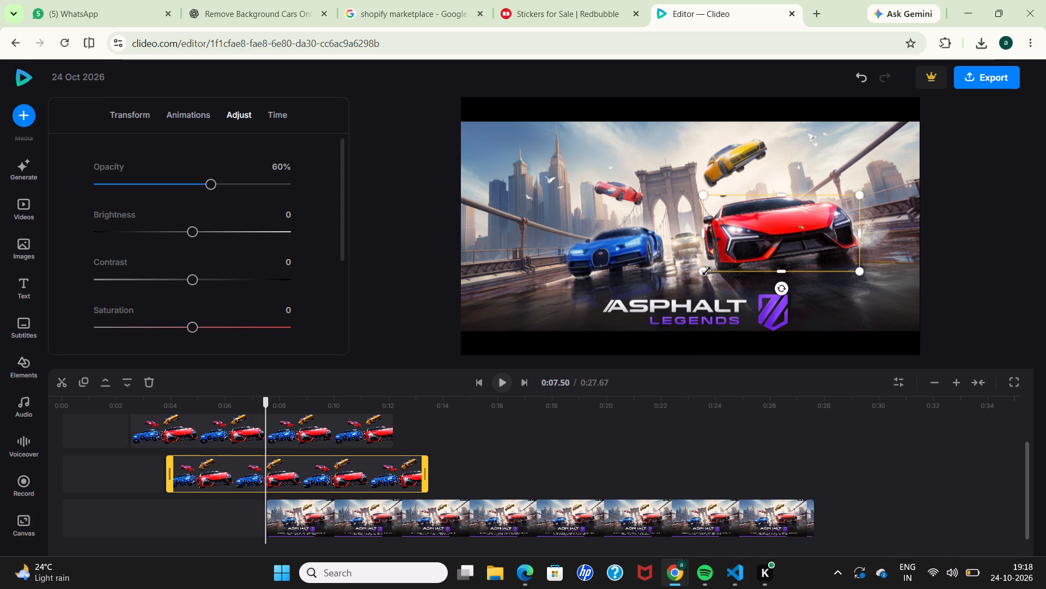
{"action": "left_click_drag", "start_coordinate": [707, 271], "coordinate": [689, 286]}
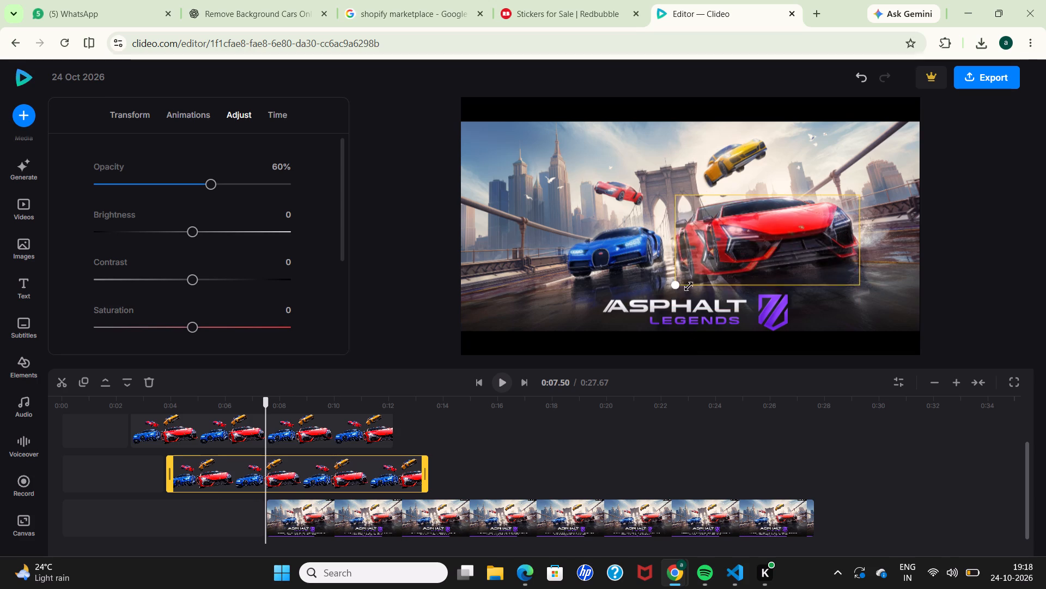
{"action": "left_click_drag", "start_coordinate": [689, 286], "coordinate": [711, 280]}
{"action": "left_click_drag", "start_coordinate": [782, 193], "coordinate": [763, 127]}
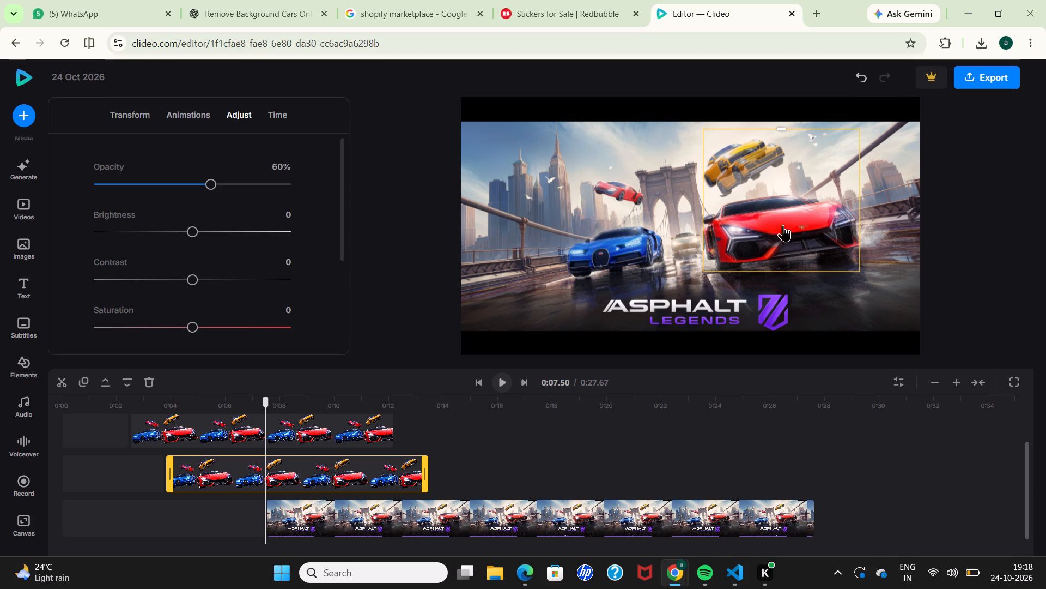
{"action": "left_click_drag", "start_coordinate": [783, 266], "coordinate": [782, 250]}
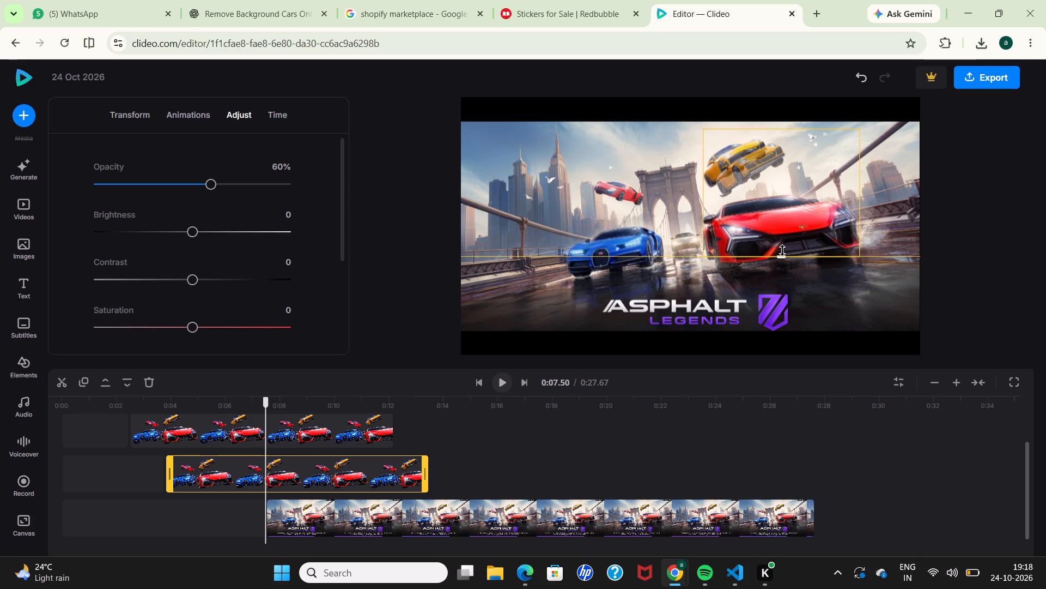
{"action": "left_click_drag", "start_coordinate": [782, 250], "coordinate": [782, 197]}
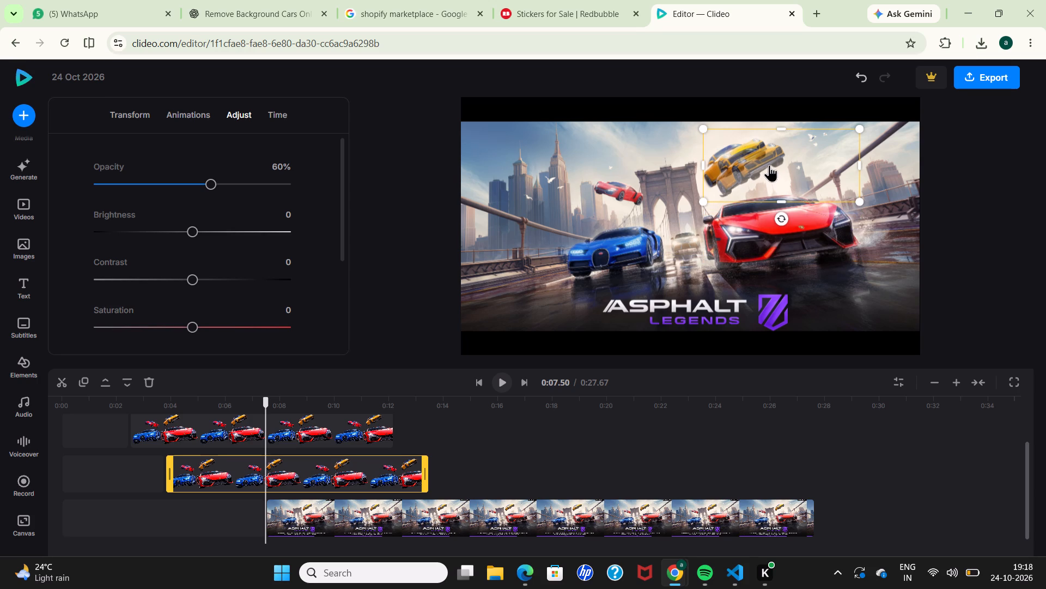
Move the yellow-car cutout onto the yellow car in the Asphalt Legends image, trim its lower edge and scale it down slightly to match.
{"action": "left_click_drag", "start_coordinate": [769, 165], "coordinate": [761, 164]}
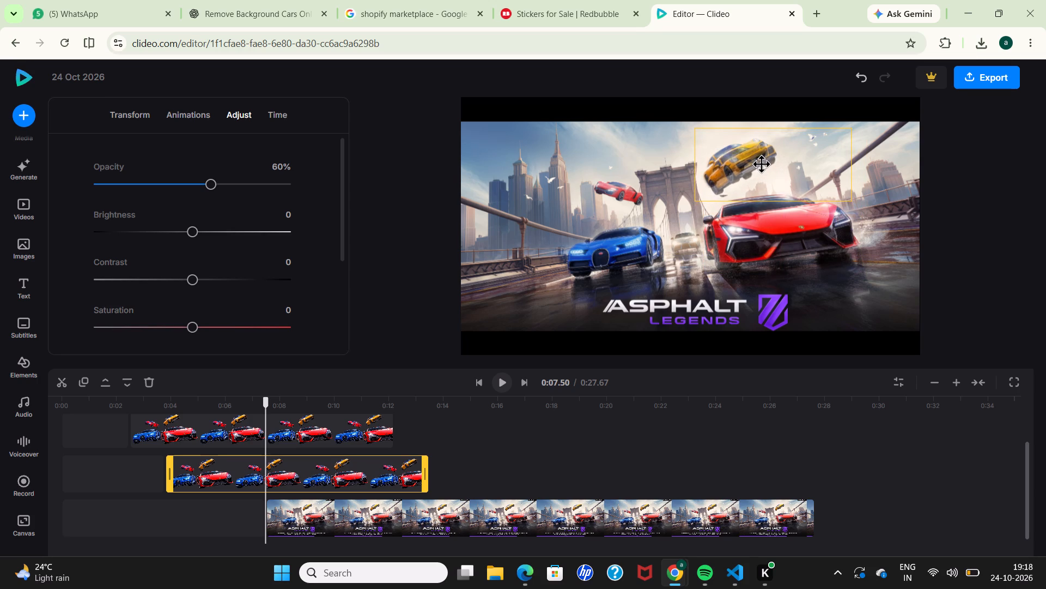
{"action": "left_click_drag", "start_coordinate": [761, 164], "coordinate": [756, 161]}
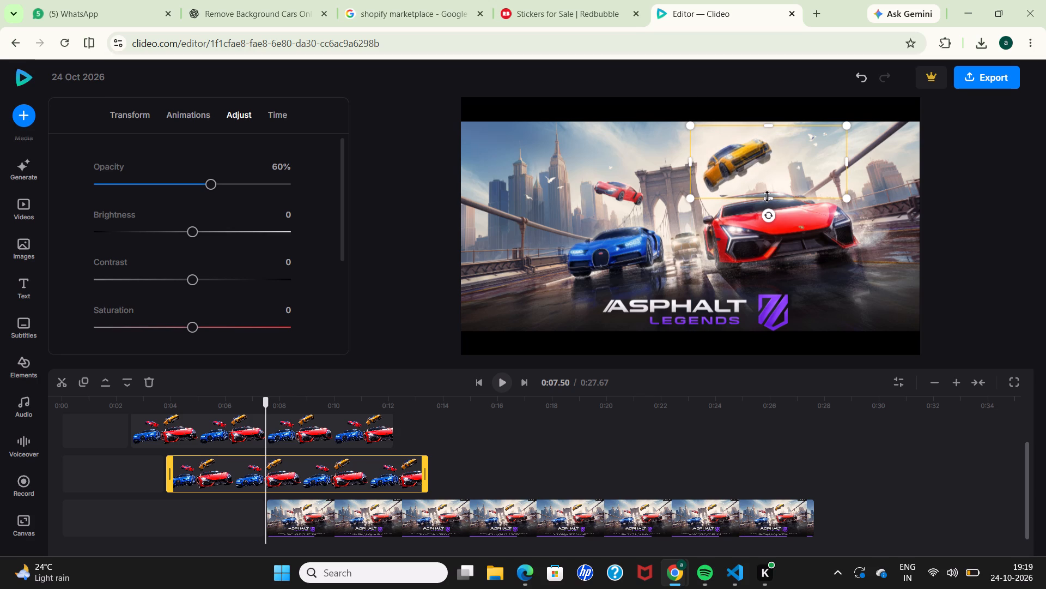
{"action": "left_click_drag", "start_coordinate": [767, 196], "coordinate": [767, 191]}
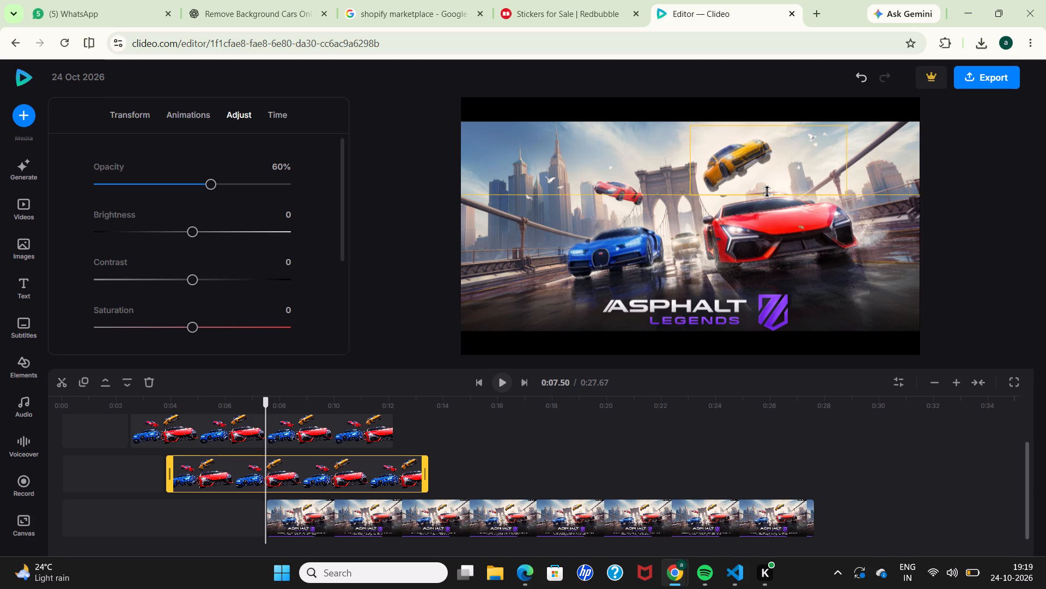
{"action": "left_click_drag", "start_coordinate": [767, 191], "coordinate": [768, 188]}
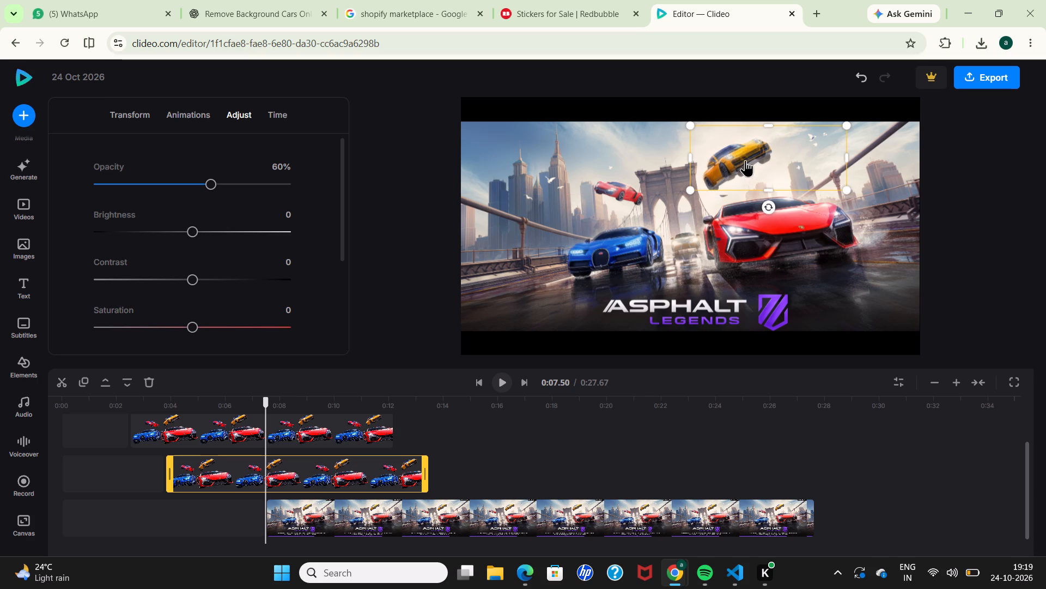
{"action": "left_click", "coordinate": [745, 160]}
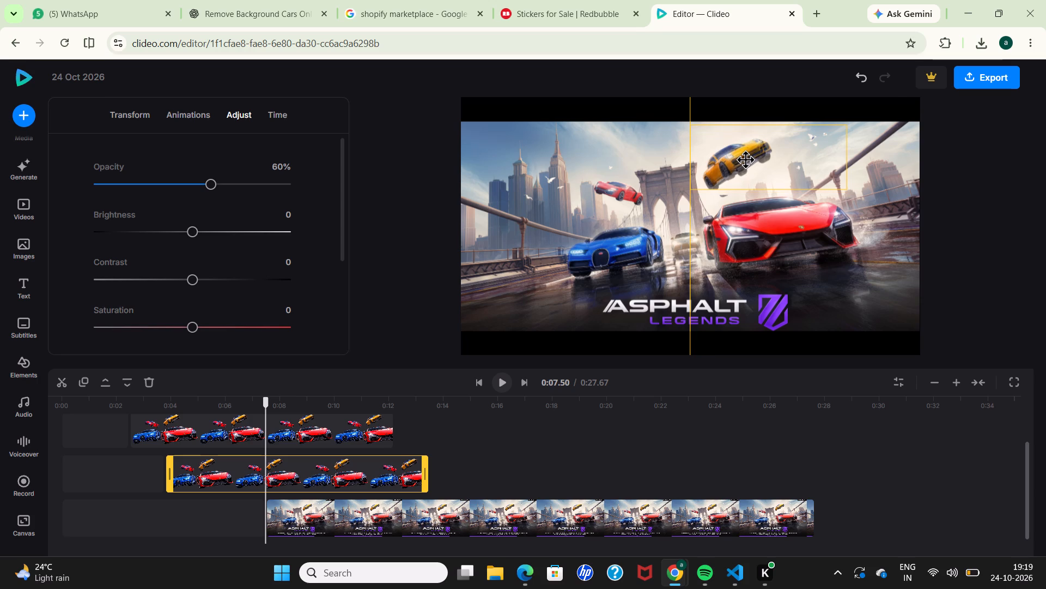
{"action": "left_click_drag", "start_coordinate": [848, 188], "coordinate": [840, 189]}
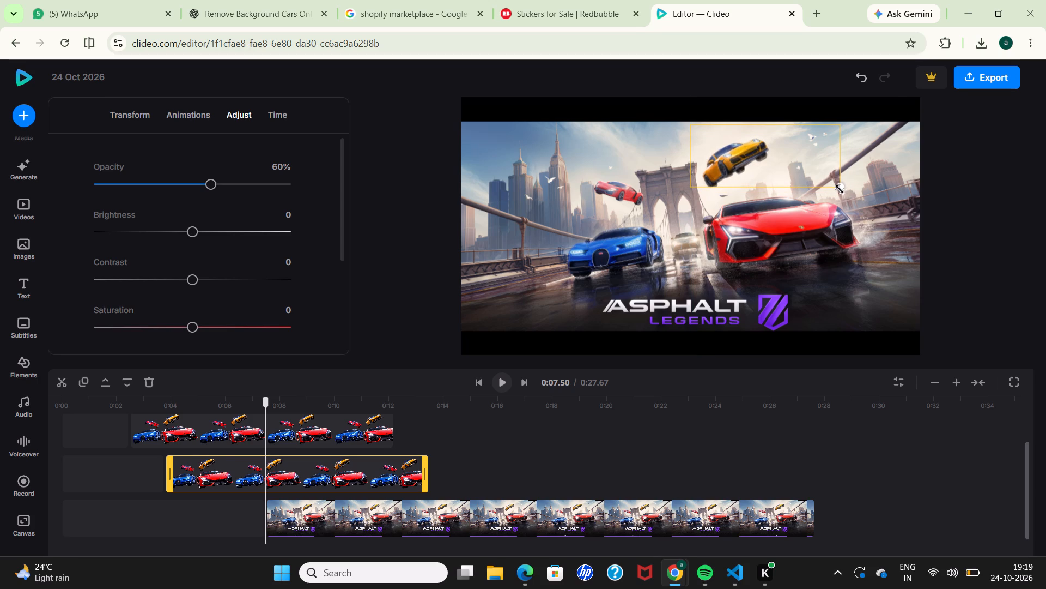
{"action": "left_click_drag", "start_coordinate": [840, 189], "coordinate": [840, 190]}
{"action": "left_click", "coordinate": [672, 253]}
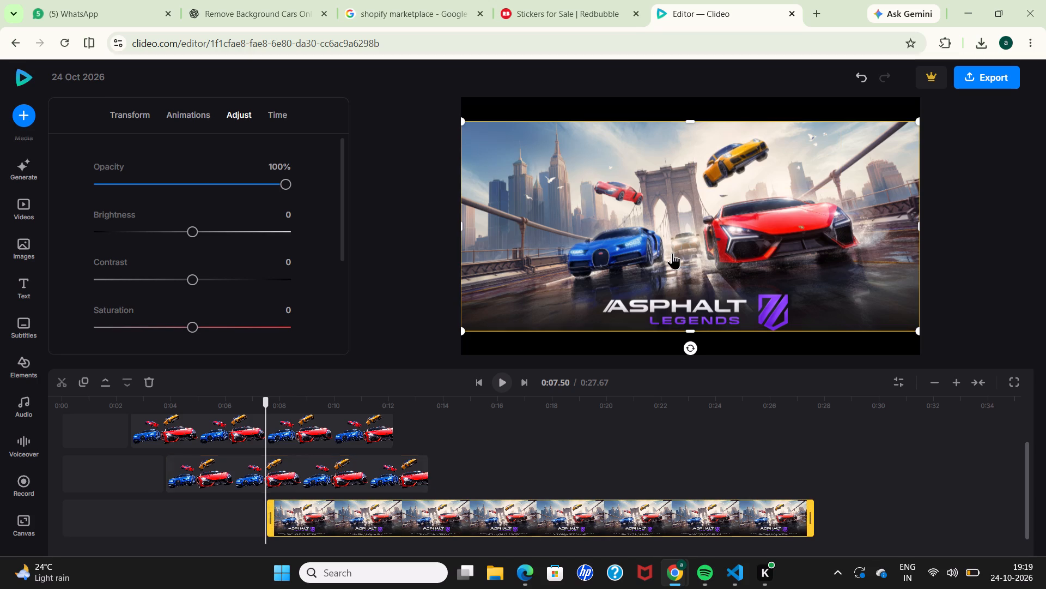
Duplicate the yellow-car clip, place the copy ahead of the image on its track, and extend its start to about 5.87 s.
{"action": "left_click", "coordinate": [352, 467]}
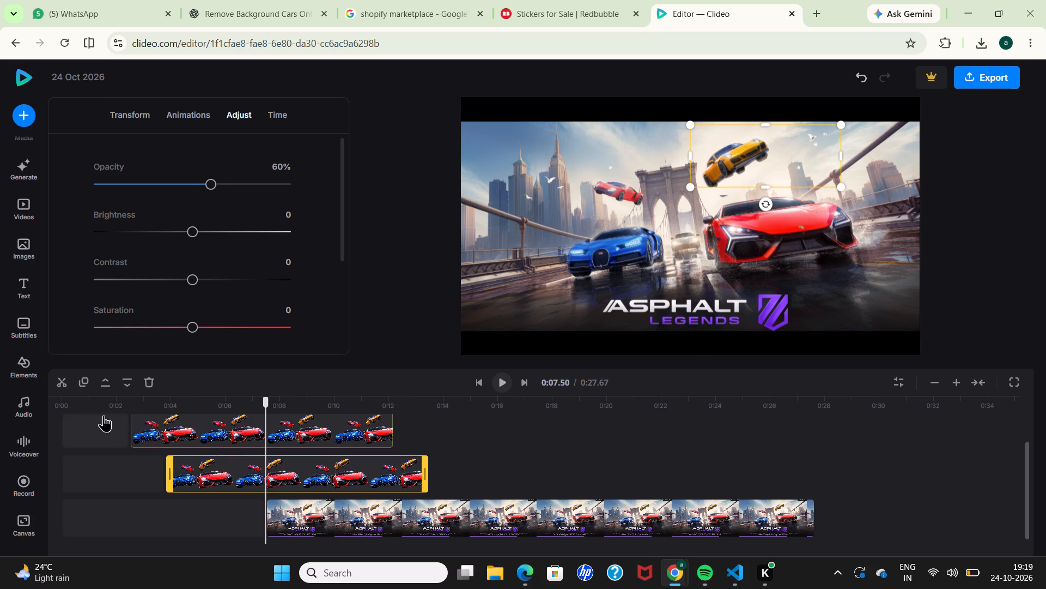
{"action": "left_click", "coordinate": [87, 389]}
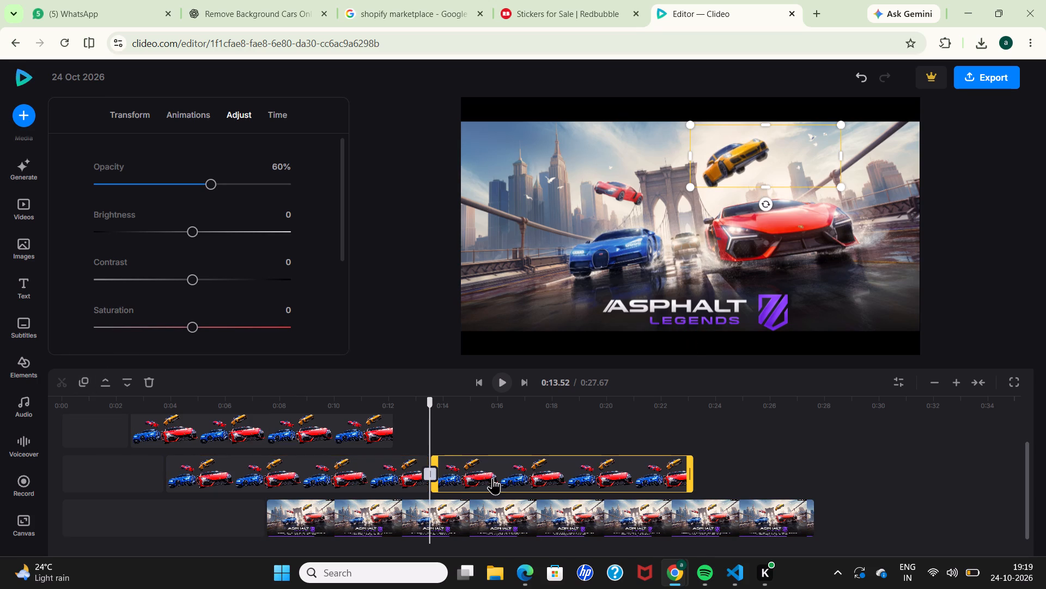
{"action": "left_click_drag", "start_coordinate": [492, 478], "coordinate": [355, 515]}
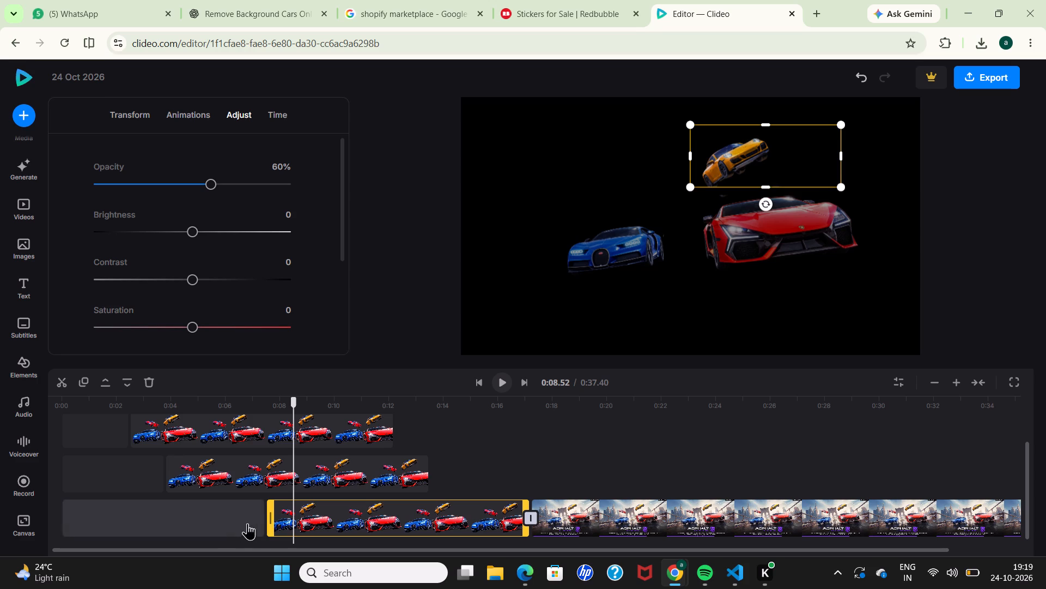
{"action": "left_click_drag", "start_coordinate": [270, 522], "coordinate": [233, 520]}
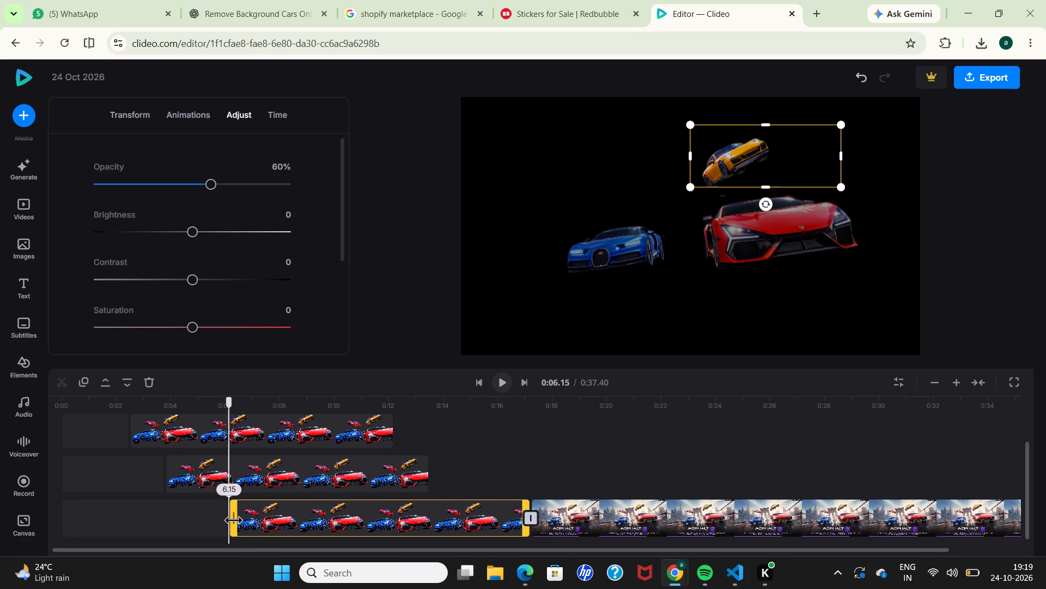
{"action": "left_click_drag", "start_coordinate": [233, 520], "coordinate": [226, 521]}
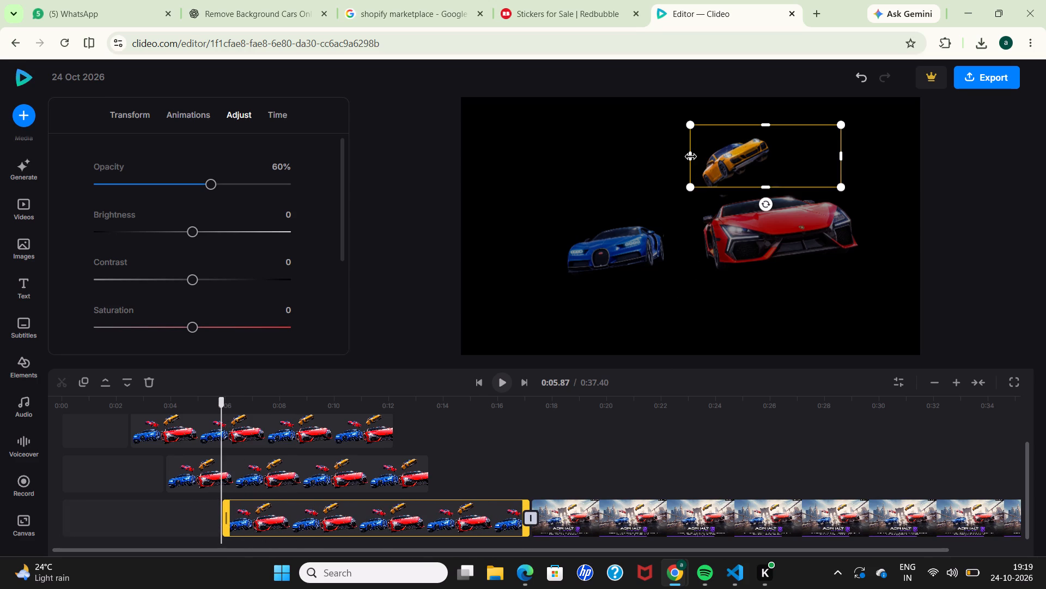
Reframe the crop of the new duplicate so it shows only the small flying red car.
{"action": "left_click_drag", "start_coordinate": [691, 157], "coordinate": [576, 157]}
{"action": "left_click_drag", "start_coordinate": [843, 157], "coordinate": [759, 173]}
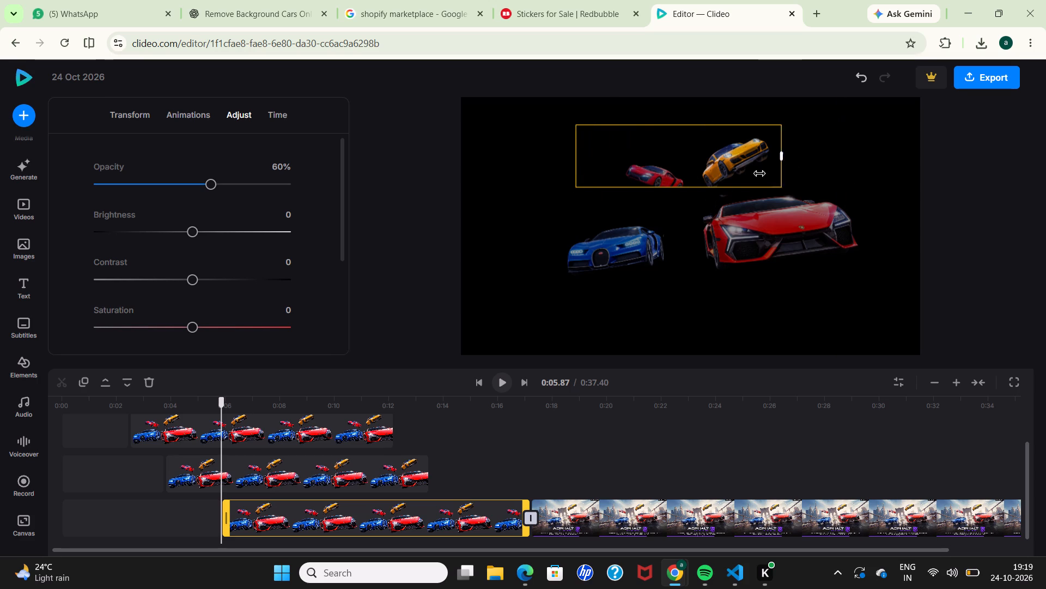
{"action": "left_click_drag", "start_coordinate": [759, 173], "coordinate": [694, 206]}
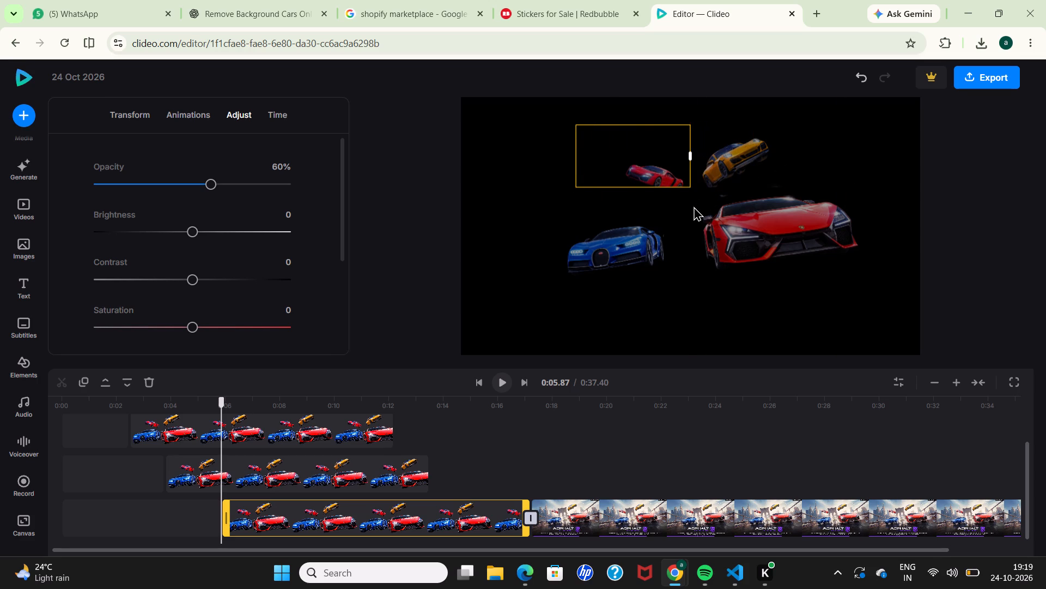
{"action": "left_click_drag", "start_coordinate": [649, 191], "coordinate": [662, 206]}
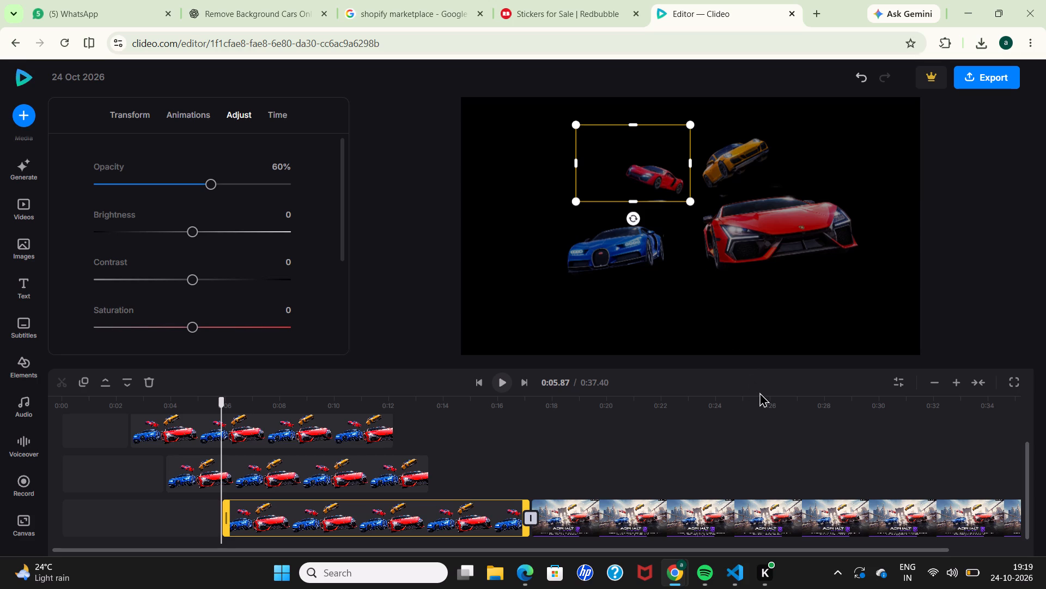
Move the Asphalt Legends image clip onto its own track below the car cutouts, starting at about 8.4 s.
{"action": "left_click_drag", "start_coordinate": [746, 518], "coordinate": [498, 548]}
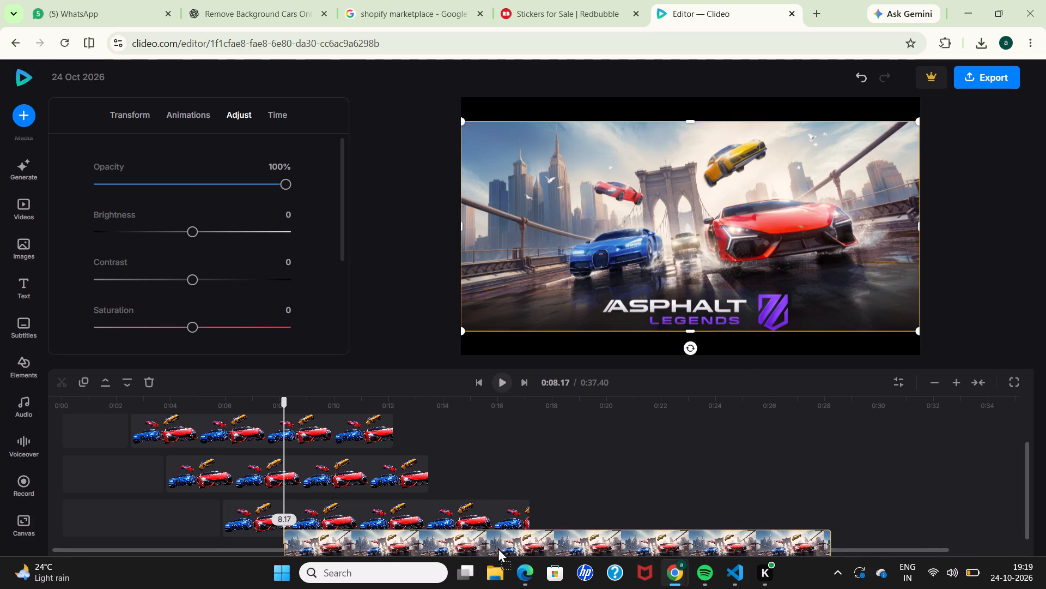
{"action": "left_click_drag", "start_coordinate": [498, 548], "coordinate": [503, 557]}
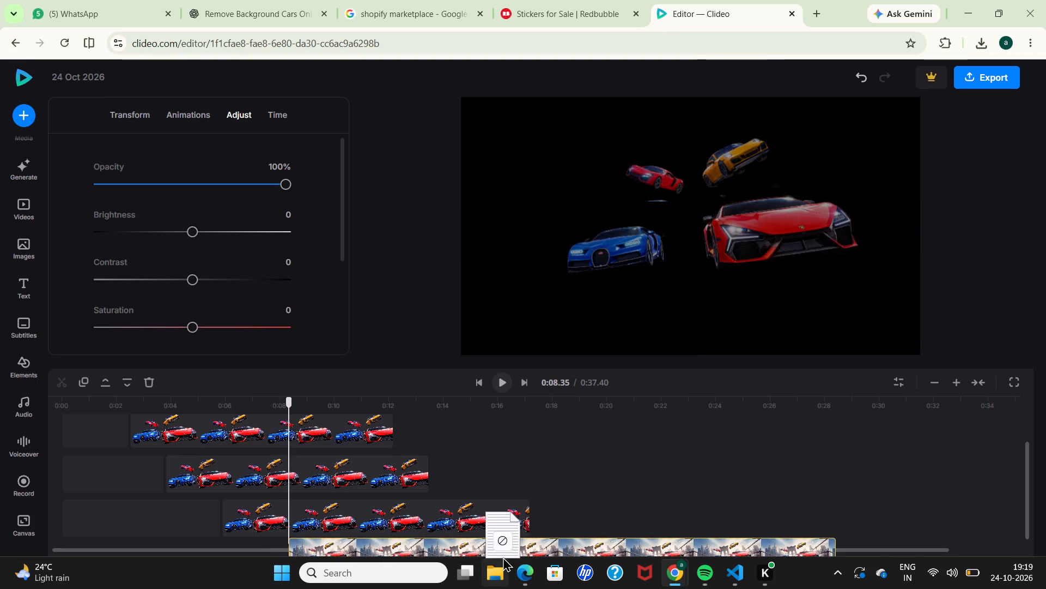
{"action": "left_click_drag", "start_coordinate": [503, 557], "coordinate": [507, 550]}
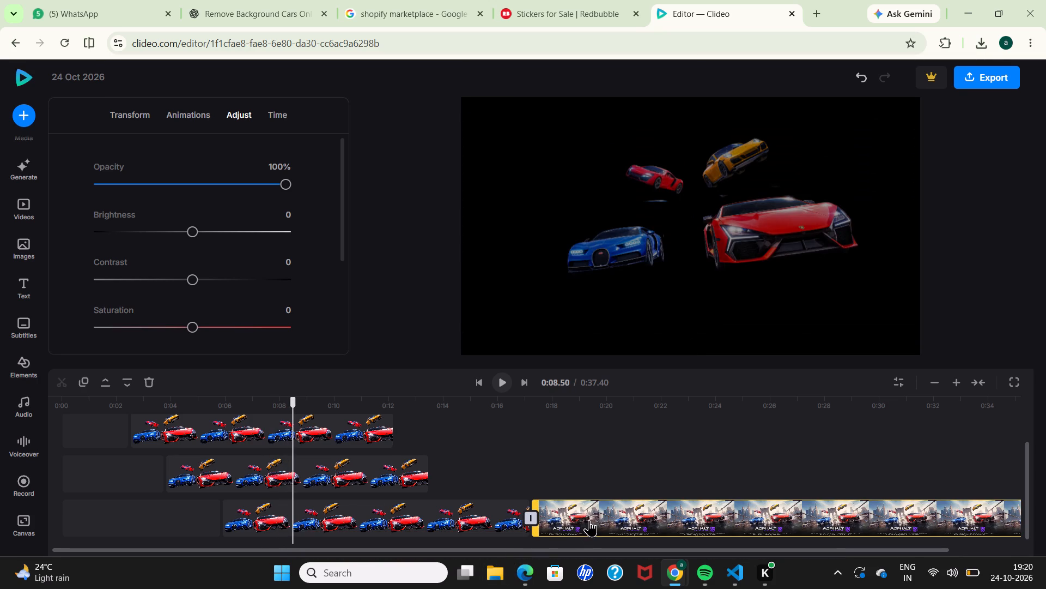
{"action": "left_click_drag", "start_coordinate": [589, 520], "coordinate": [370, 550]}
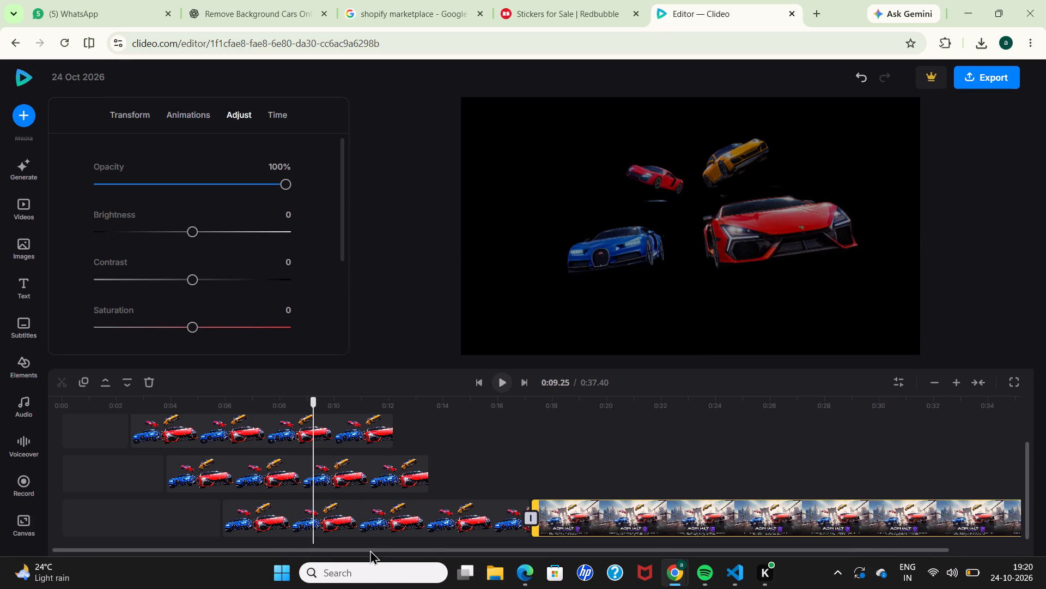
{"action": "left_click_drag", "start_coordinate": [572, 510], "coordinate": [330, 539]}
{"action": "scroll", "coordinate": [595, 459], "scroll_direction": "down", "scroll_amount": 1}
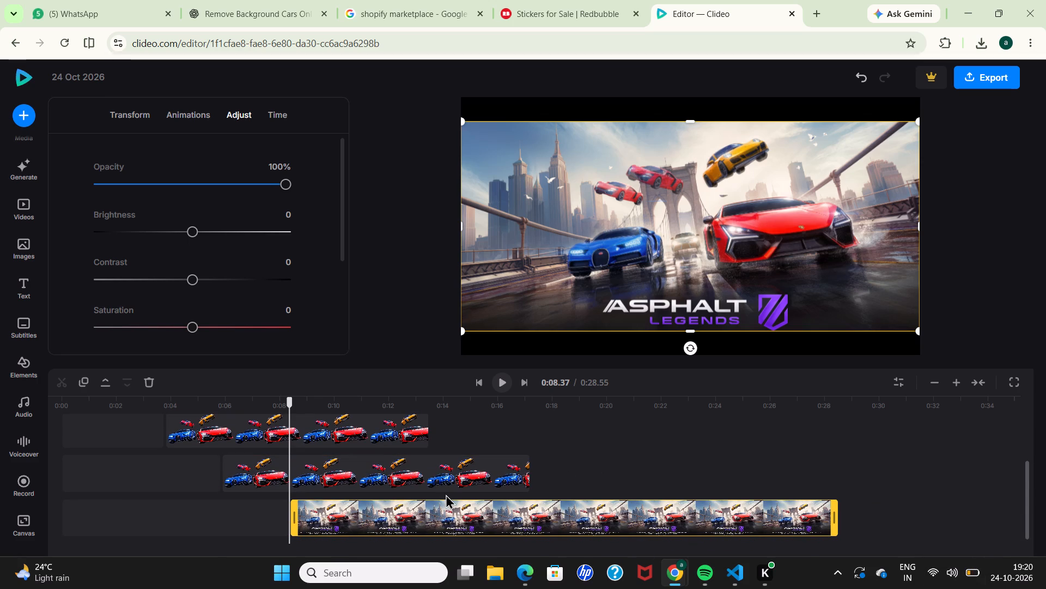
Move the small red car cutout onto the small flying red car in the Asphalt Legends image, scaling it down slightly to match.
{"action": "left_click", "coordinate": [445, 477]}
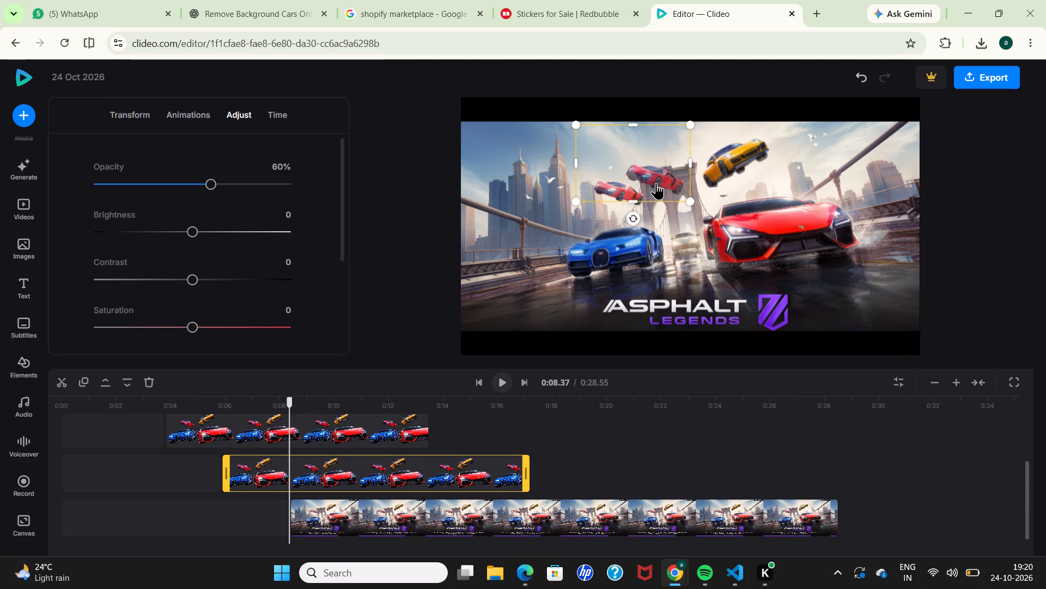
{"action": "left_click_drag", "start_coordinate": [653, 174], "coordinate": [623, 192]}
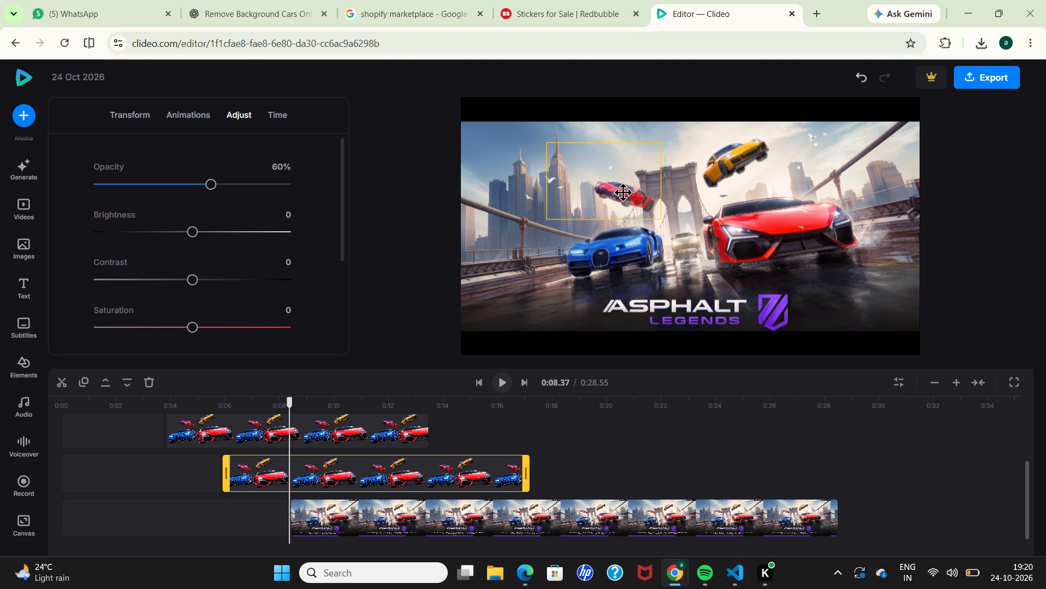
{"action": "left_click_drag", "start_coordinate": [623, 192], "coordinate": [620, 191]}
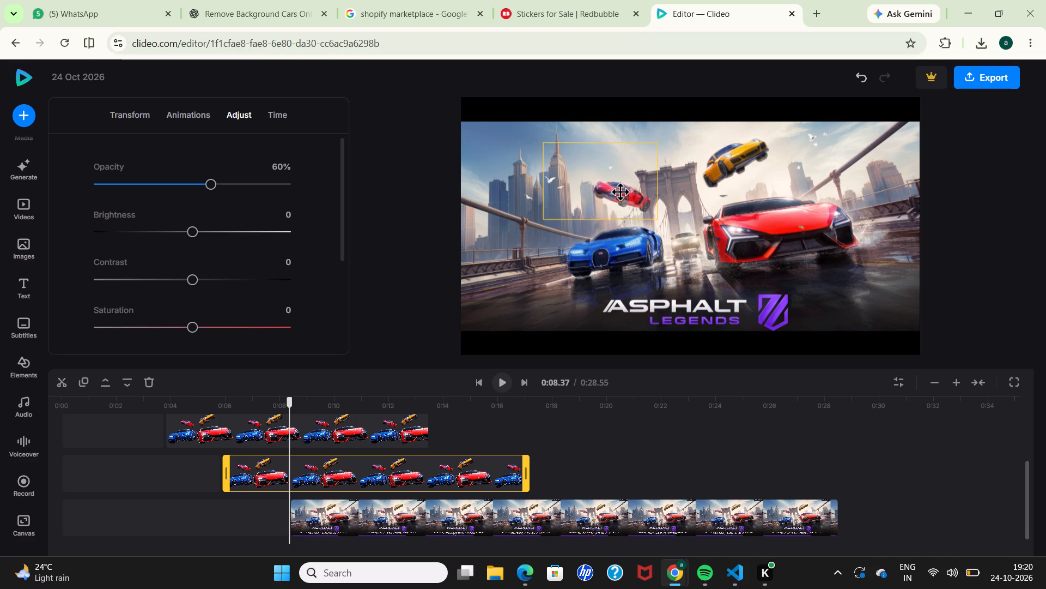
{"action": "left_click_drag", "start_coordinate": [620, 191], "coordinate": [618, 191]}
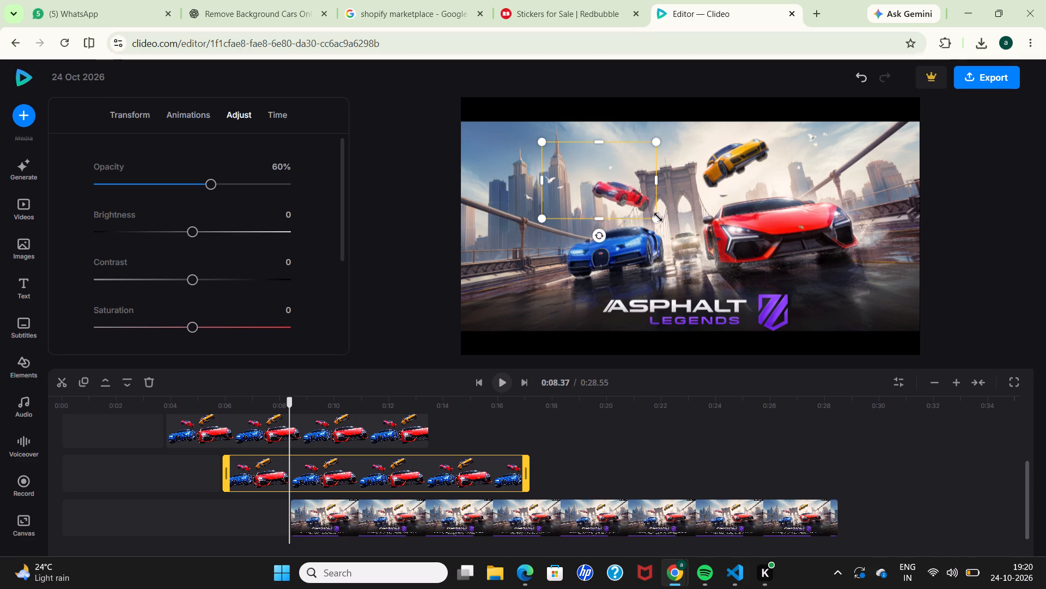
{"action": "left_click_drag", "start_coordinate": [658, 221], "coordinate": [652, 218]}
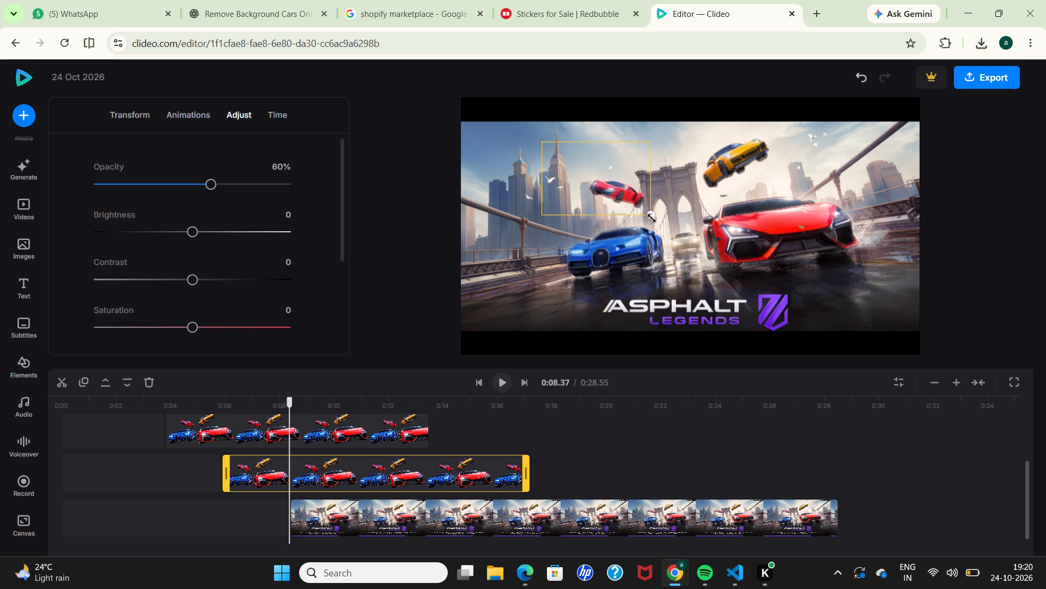
{"action": "left_click_drag", "start_coordinate": [652, 218], "coordinate": [649, 215]}
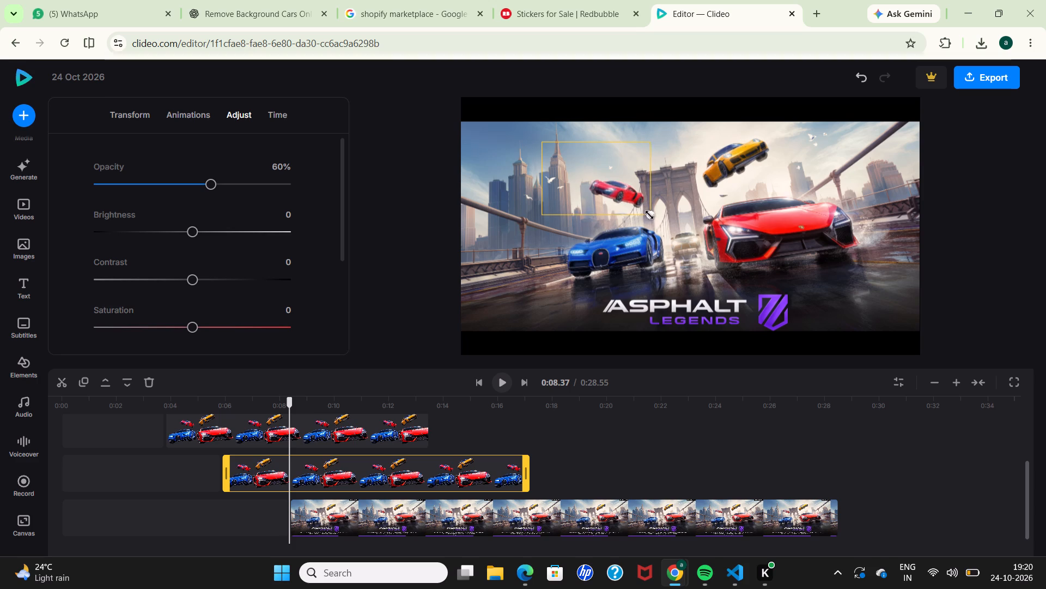
{"action": "left_click_drag", "start_coordinate": [649, 215], "coordinate": [649, 214]}
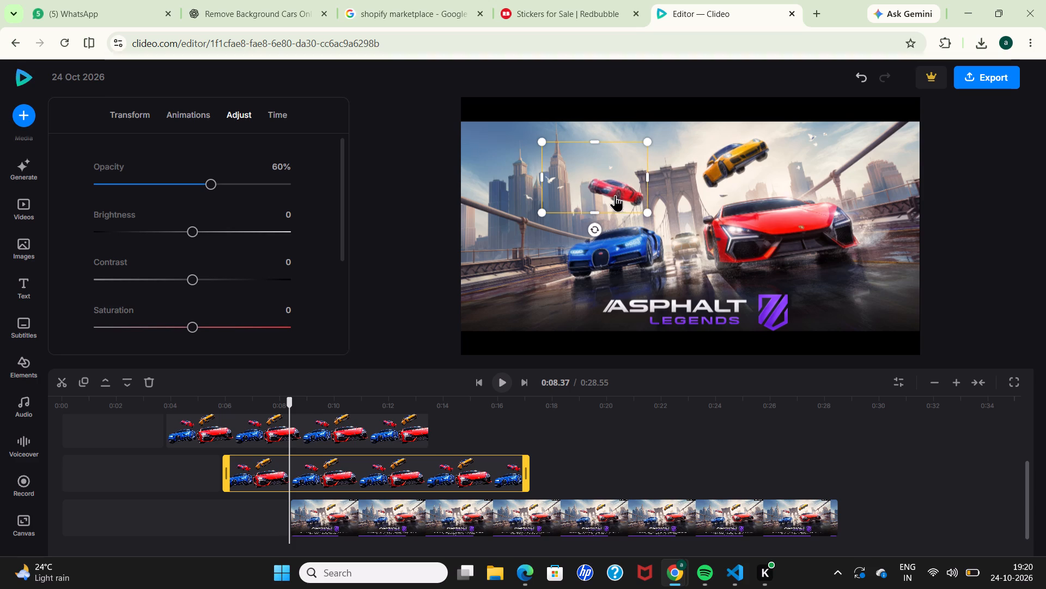
{"action": "left_click_drag", "start_coordinate": [615, 194], "coordinate": [622, 199]}
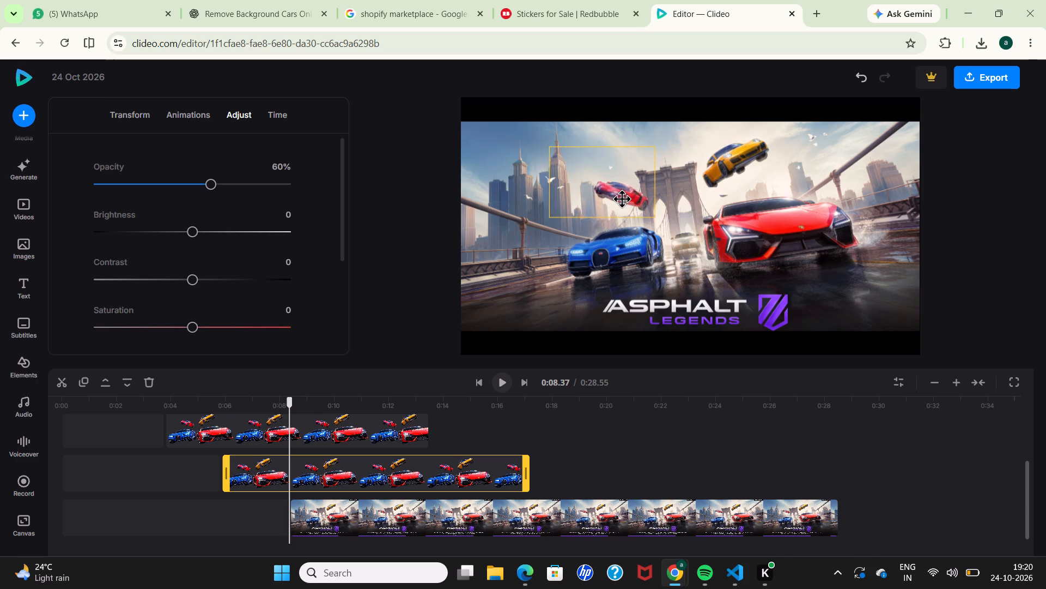
{"action": "left_click_drag", "start_coordinate": [622, 199], "coordinate": [620, 196]}
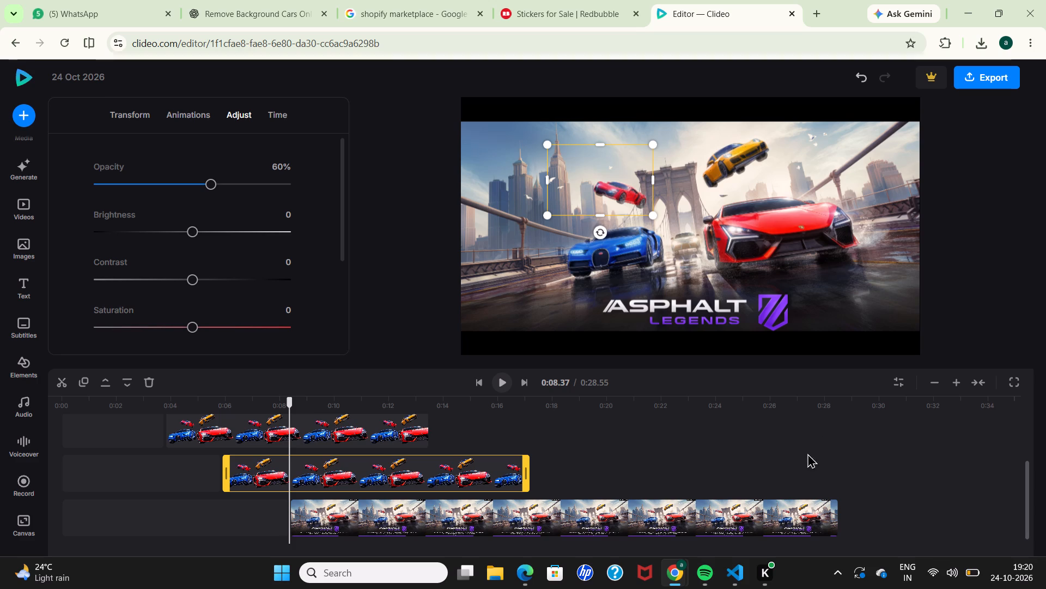
Trim the small red car cutout's lower edge slightly and give its clip a Zoom Out entrance animation.
{"action": "left_click", "coordinate": [440, 478]}
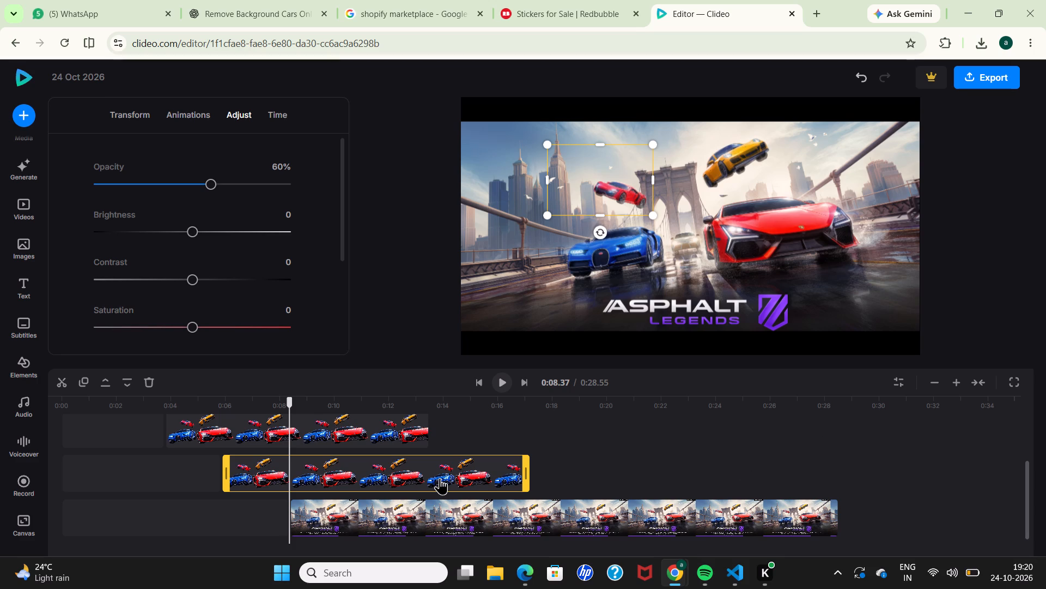
{"action": "left_click", "coordinate": [188, 106]}
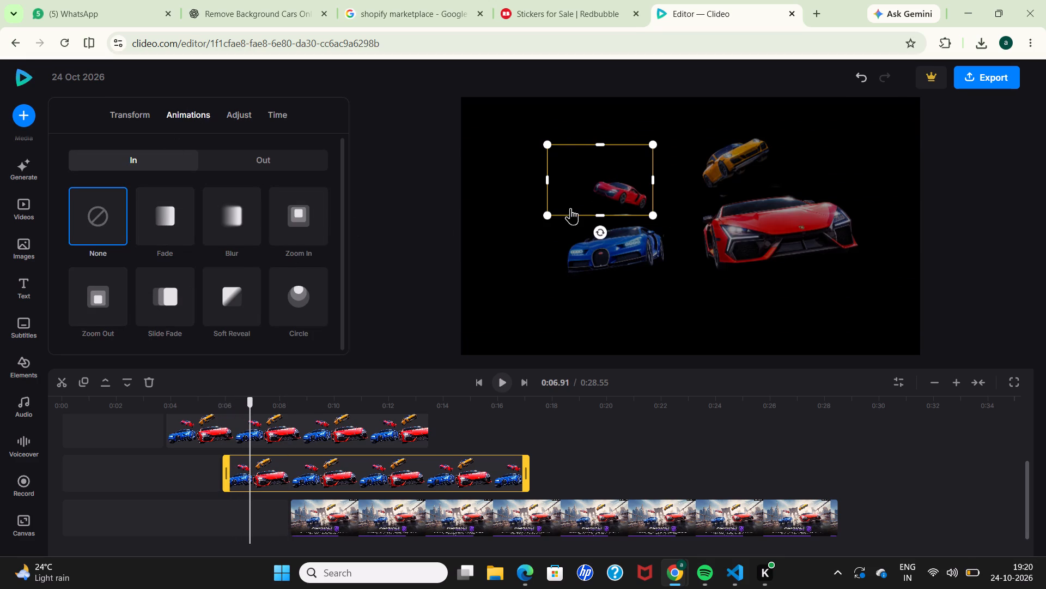
{"action": "left_click", "coordinate": [601, 215]}
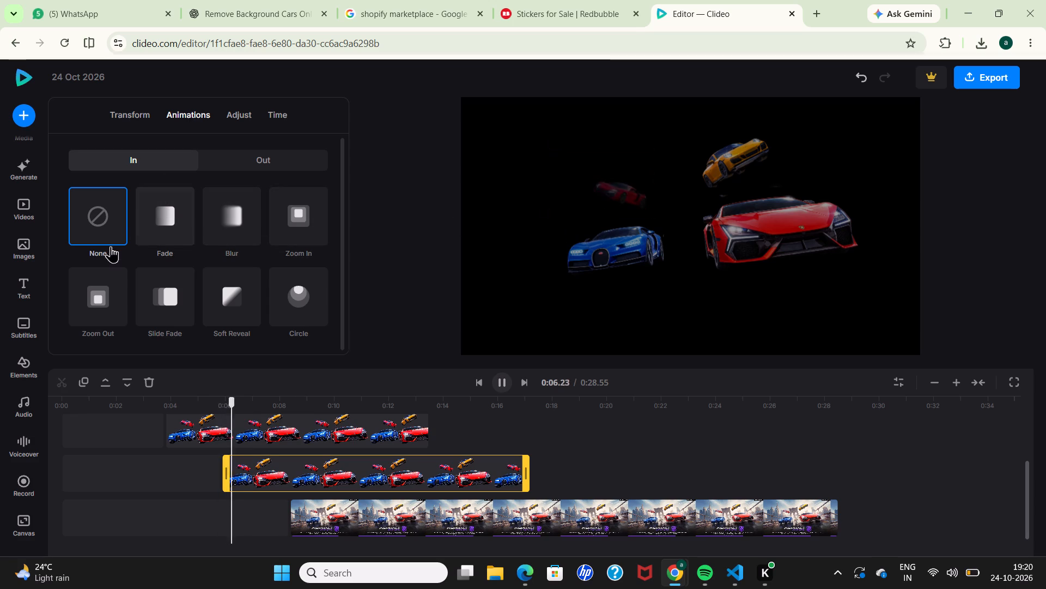
{"action": "left_click", "coordinate": [89, 293]}
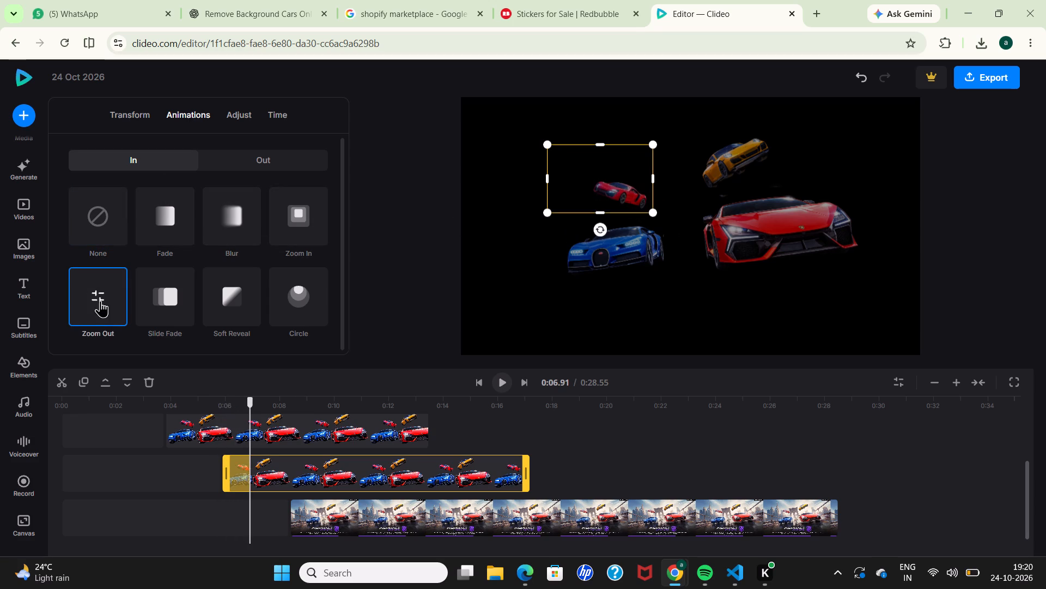
{"action": "left_click", "coordinate": [99, 294]}
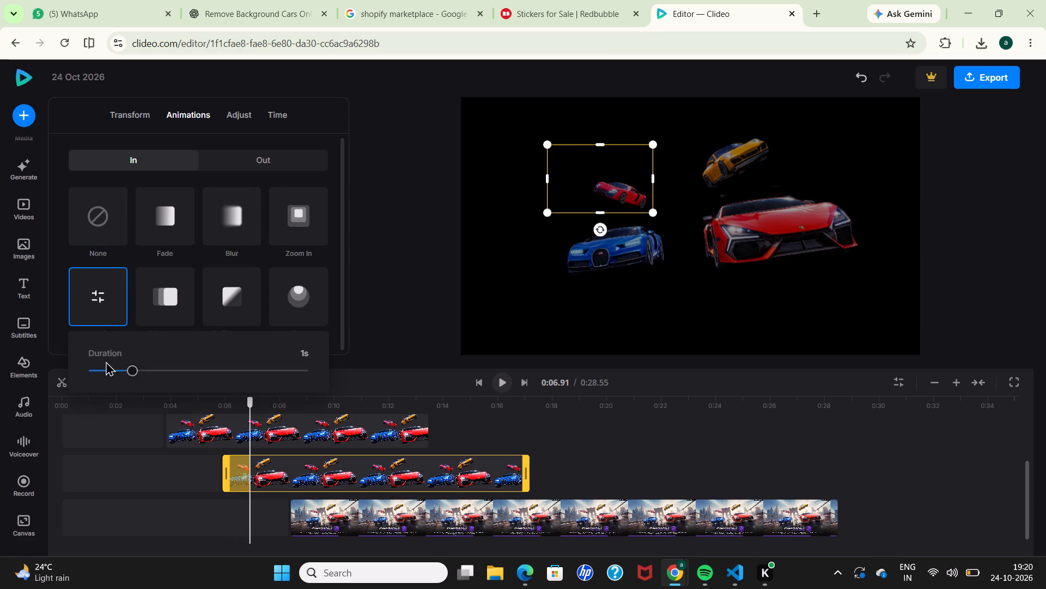
{"action": "left_click", "coordinate": [611, 467]}
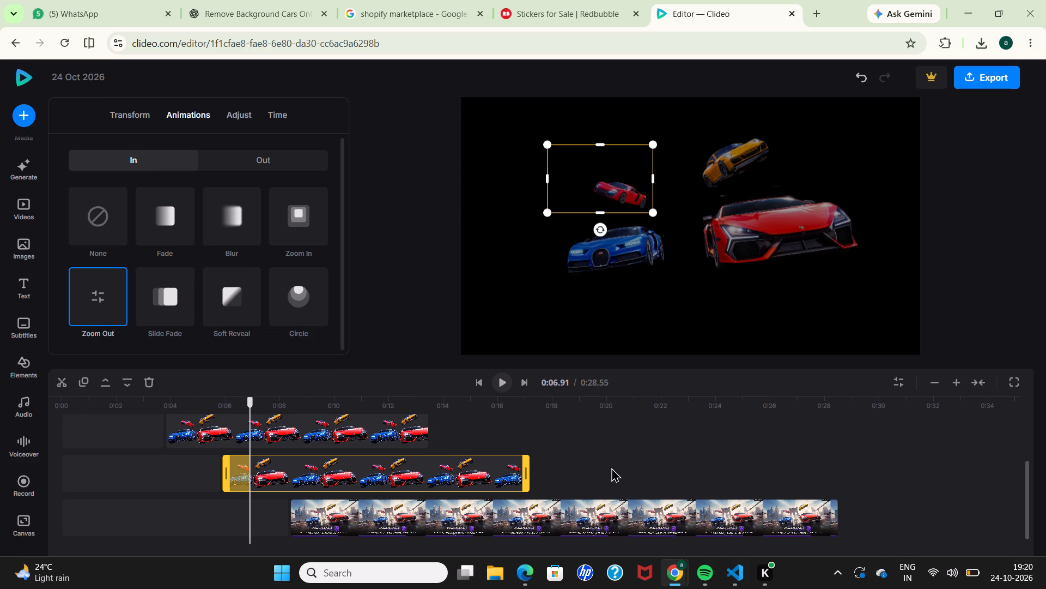
Apply the Zoom Out entrance animation to the yellow-car clip and the front red-car clip.
{"action": "left_click", "coordinate": [386, 439]}
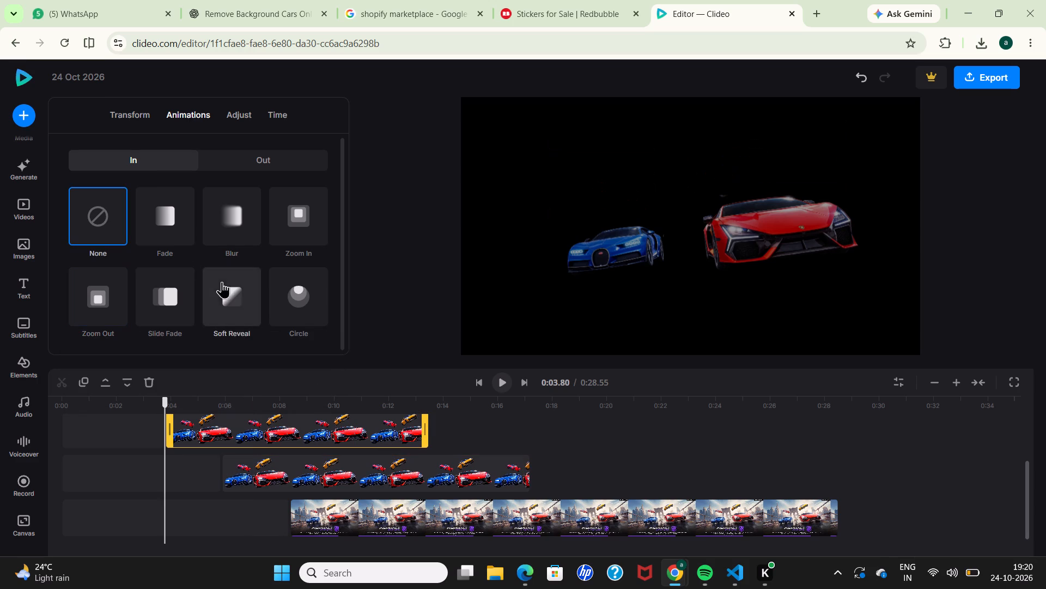
{"action": "left_click", "coordinate": [95, 292]}
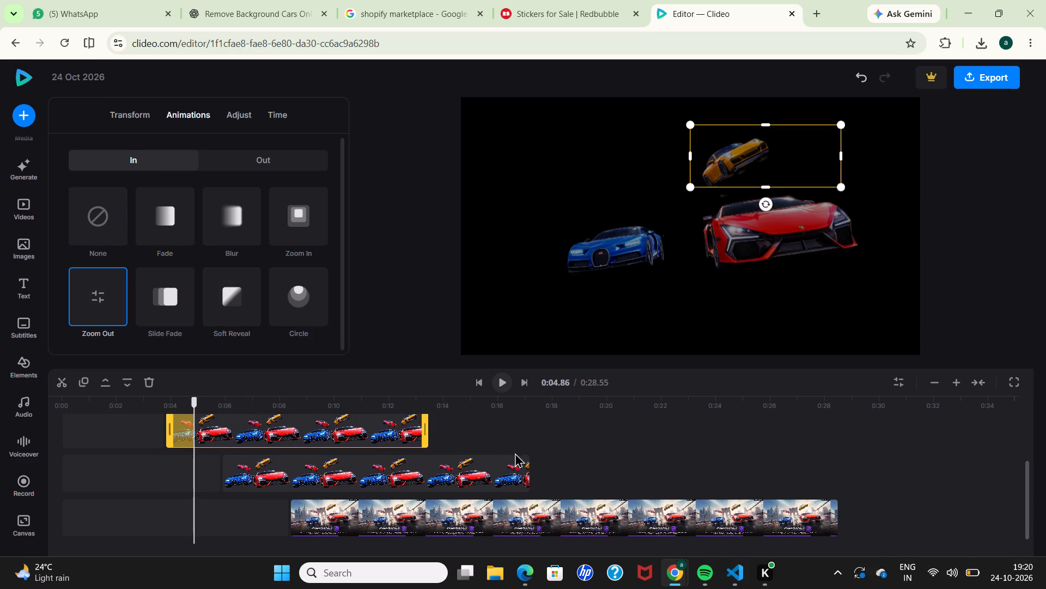
{"action": "scroll", "coordinate": [544, 451], "scroll_direction": "up", "scroll_amount": 1}
{"action": "left_click", "coordinate": [329, 466]}
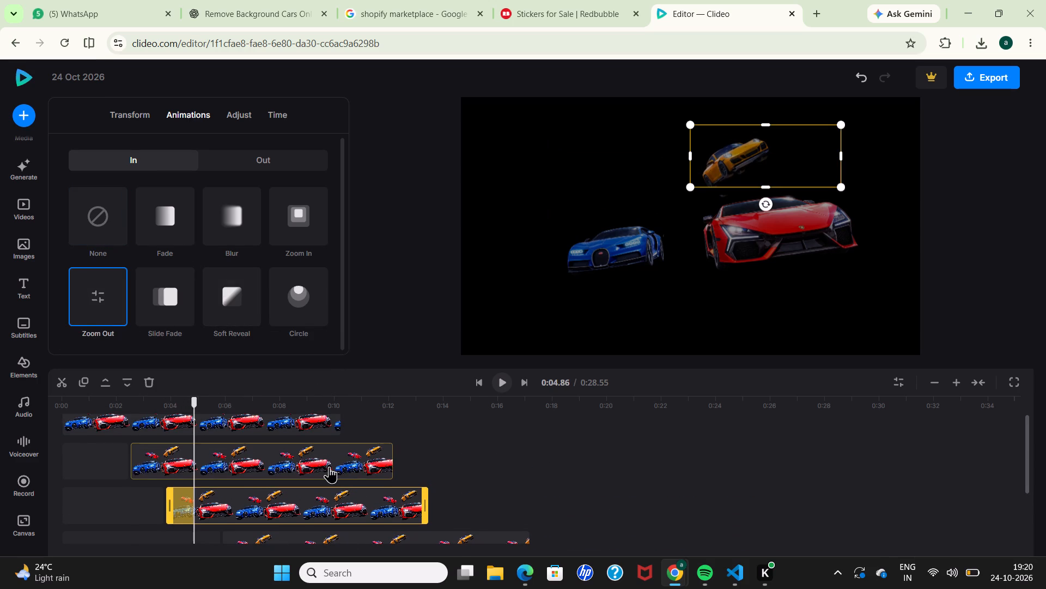
{"action": "left_click", "coordinate": [108, 294]}
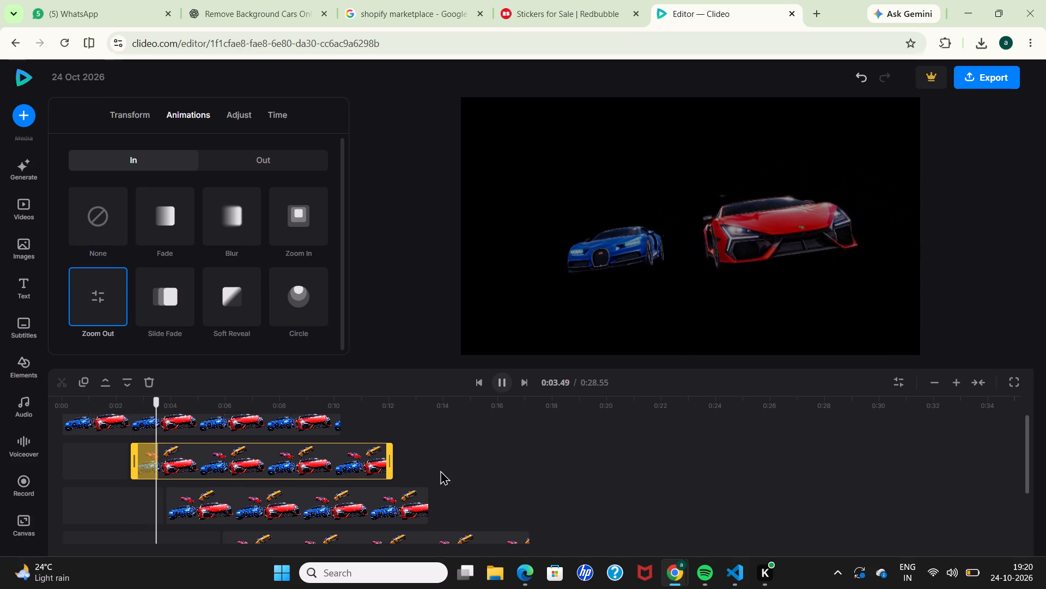
Check the blue-car clip's entrance animation and play the video from near its start to review the car appearances.
{"action": "scroll", "coordinate": [440, 470], "scroll_direction": "up", "scroll_amount": 1}
{"action": "left_click", "coordinate": [248, 436]}
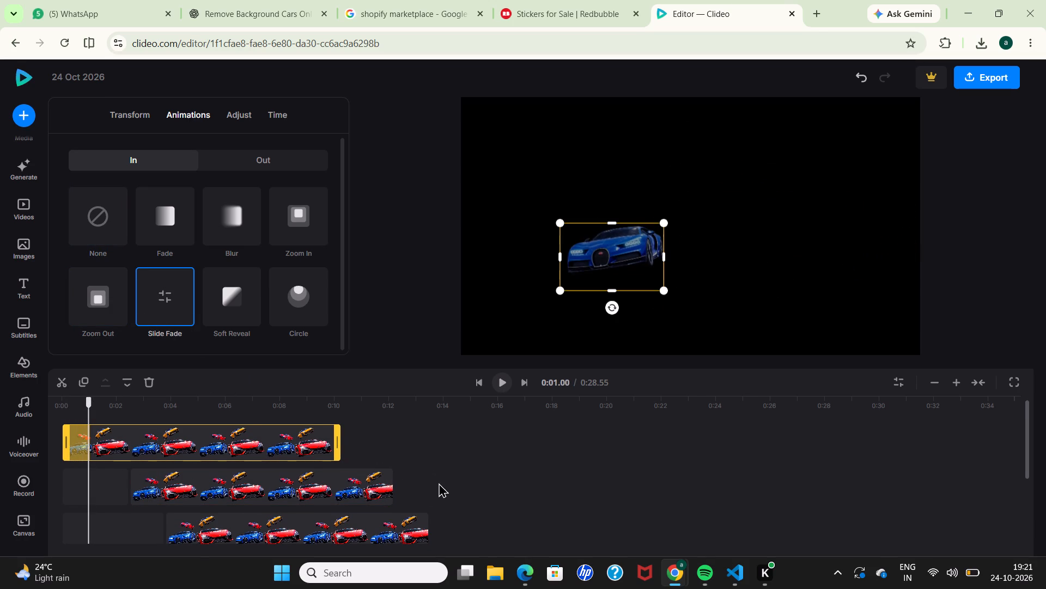
{"action": "left_click", "coordinate": [508, 484]}
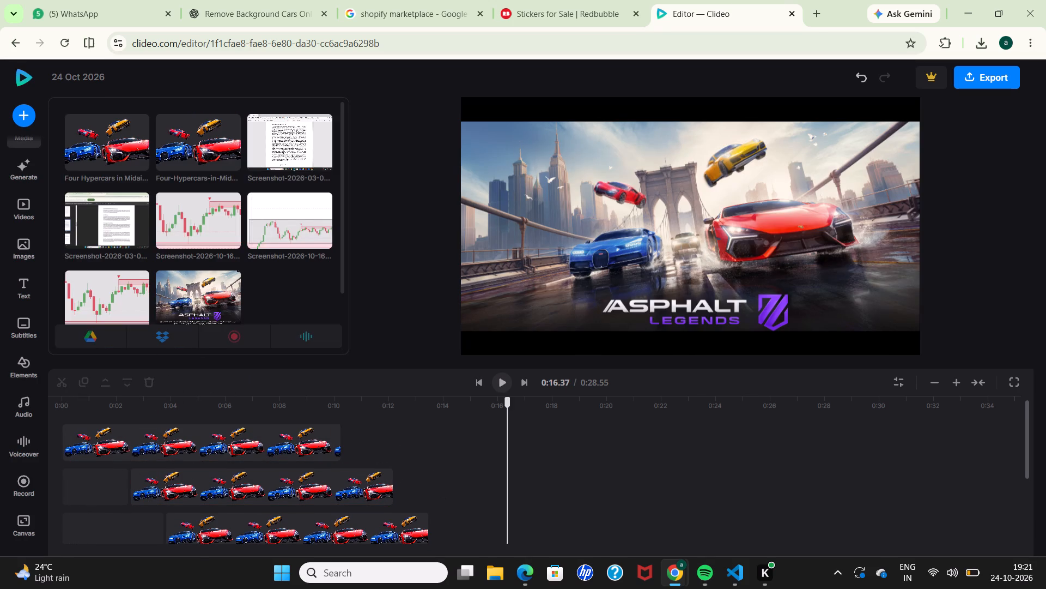
{"action": "left_click", "coordinate": [504, 386]}
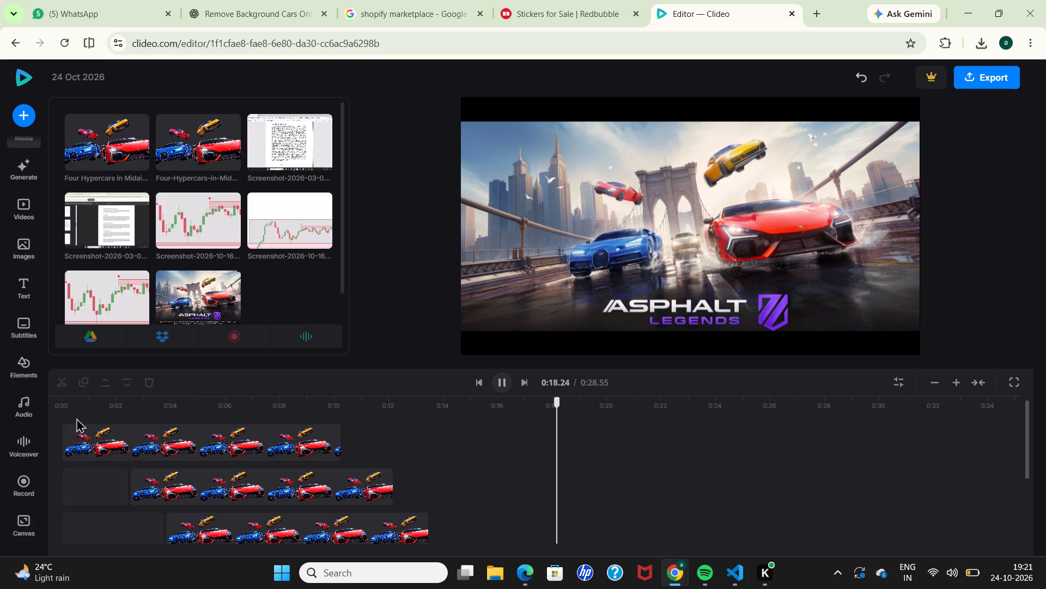
{"action": "left_click", "coordinate": [79, 414]}
{"action": "left_click", "coordinate": [502, 382]}
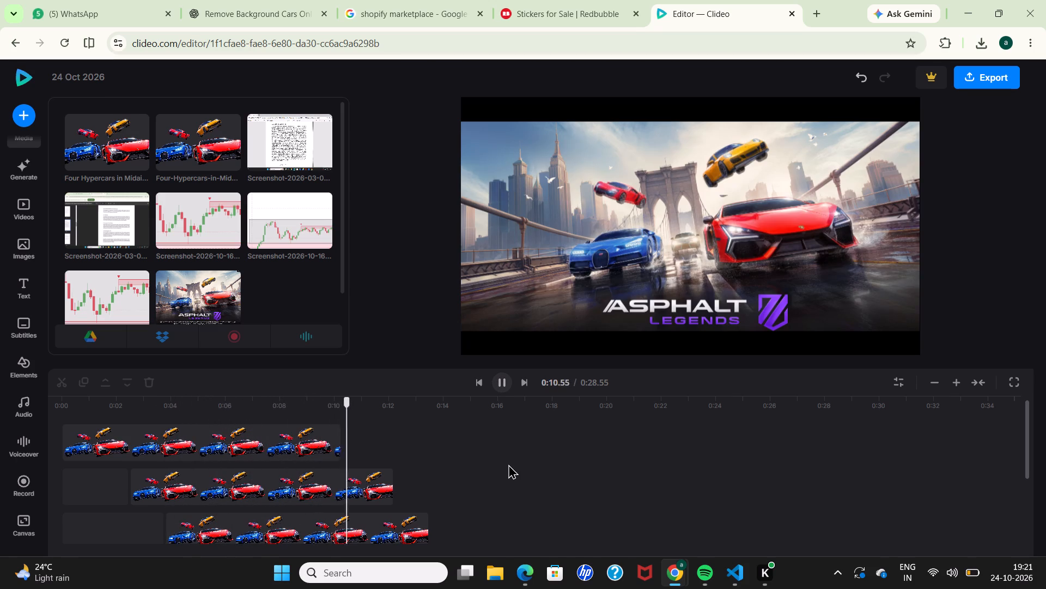
{"action": "left_click", "coordinate": [501, 396]}
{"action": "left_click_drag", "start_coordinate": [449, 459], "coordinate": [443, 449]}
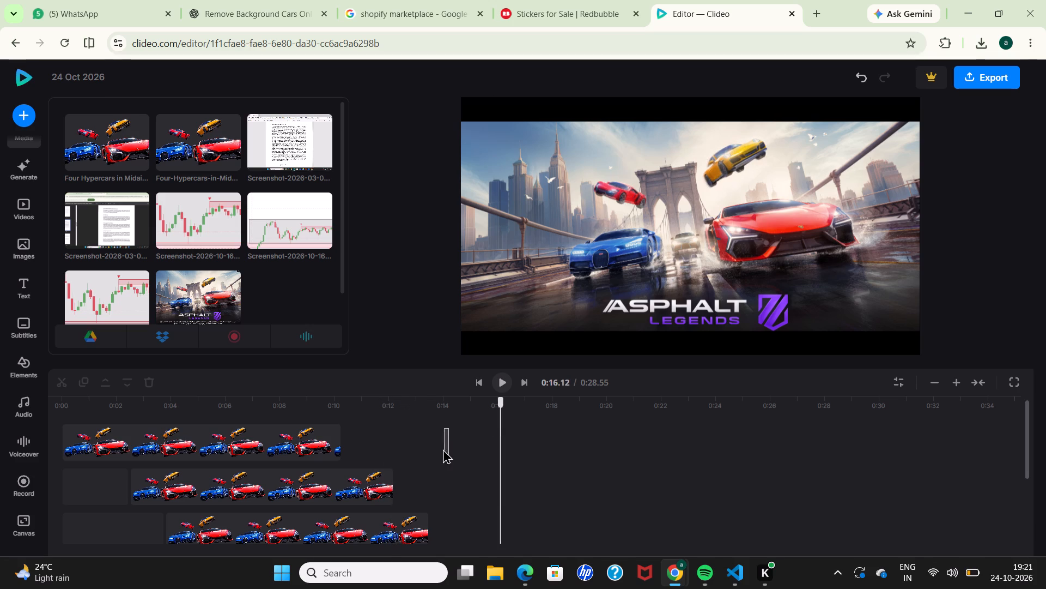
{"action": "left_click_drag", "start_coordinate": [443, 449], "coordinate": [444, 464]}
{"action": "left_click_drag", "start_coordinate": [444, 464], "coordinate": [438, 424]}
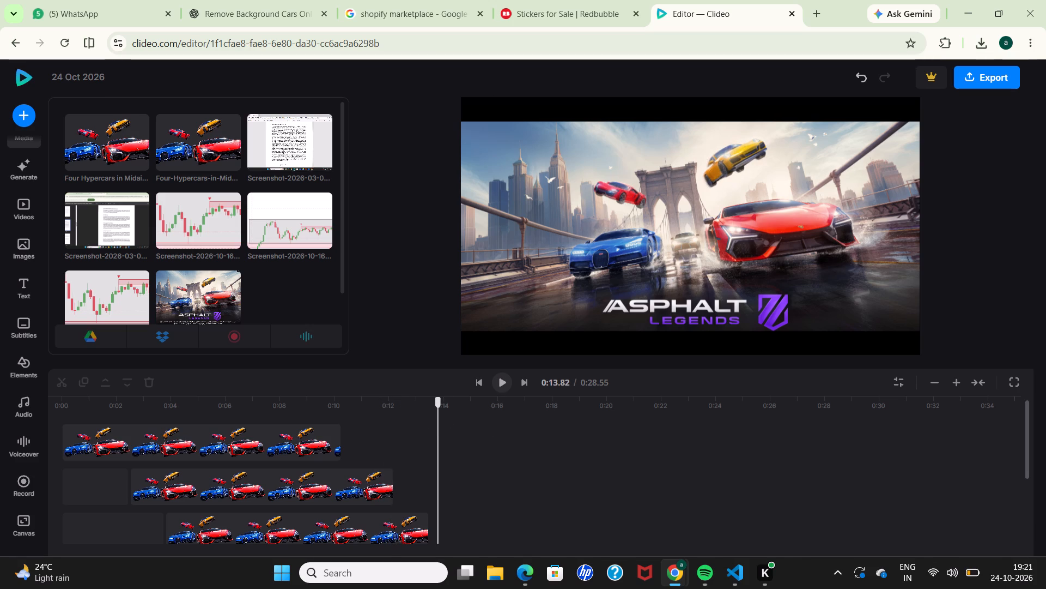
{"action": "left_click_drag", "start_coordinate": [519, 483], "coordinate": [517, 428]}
Move the front red-car clip earlier on the timeline so that it starts at about 1.2 s.
{"action": "key", "text": "Down"}
{"action": "key", "text": "Down"}
{"action": "key", "text": "Down"}
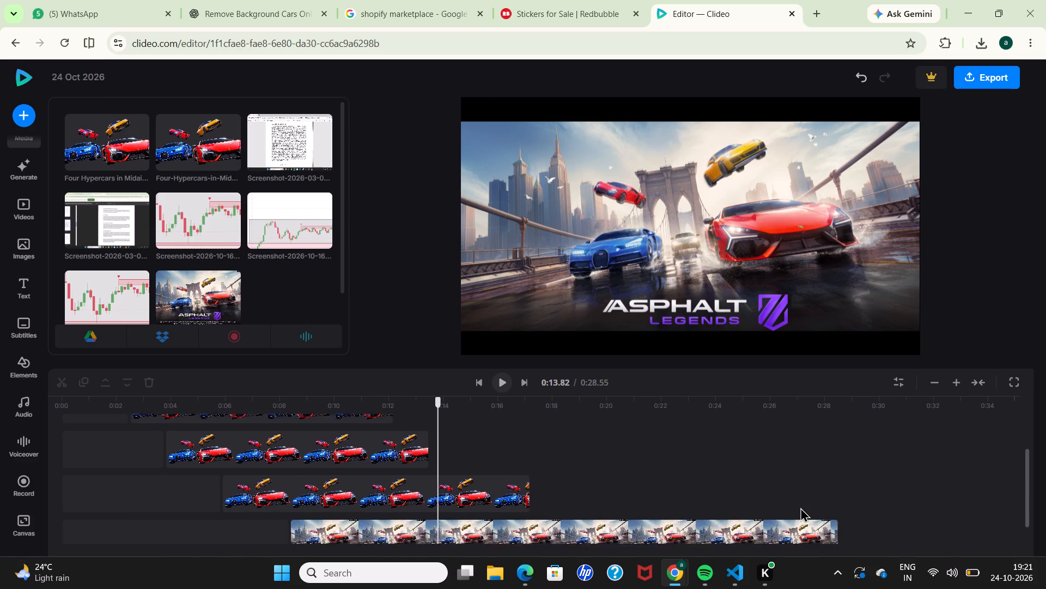
{"action": "key", "text": "Up"}
{"action": "key", "text": "Up"}
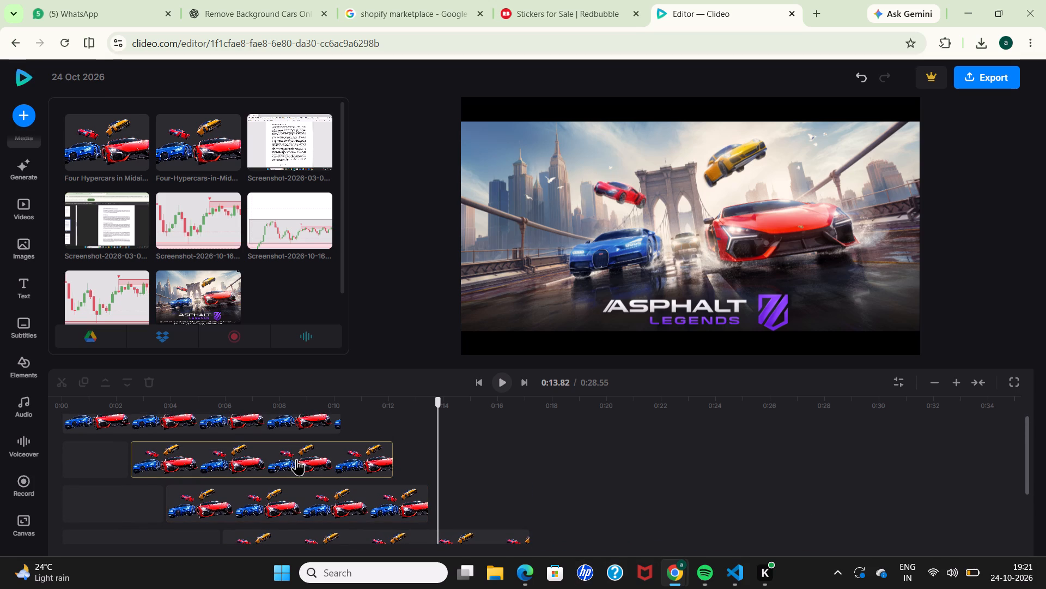
{"action": "left_click_drag", "start_coordinate": [296, 459], "coordinate": [254, 455]}
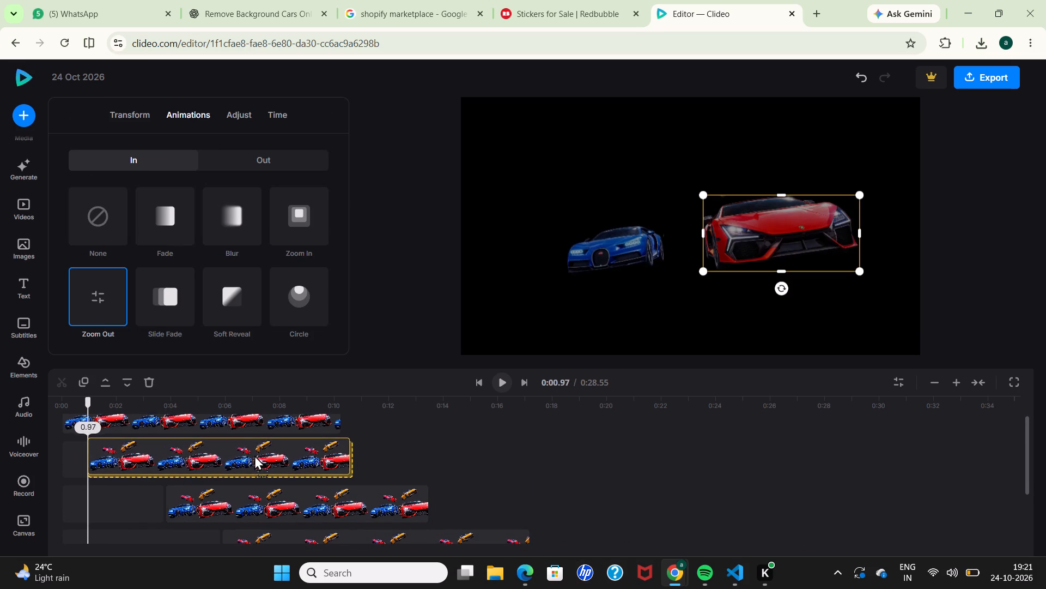
{"action": "left_click_drag", "start_coordinate": [254, 455], "coordinate": [257, 455]}
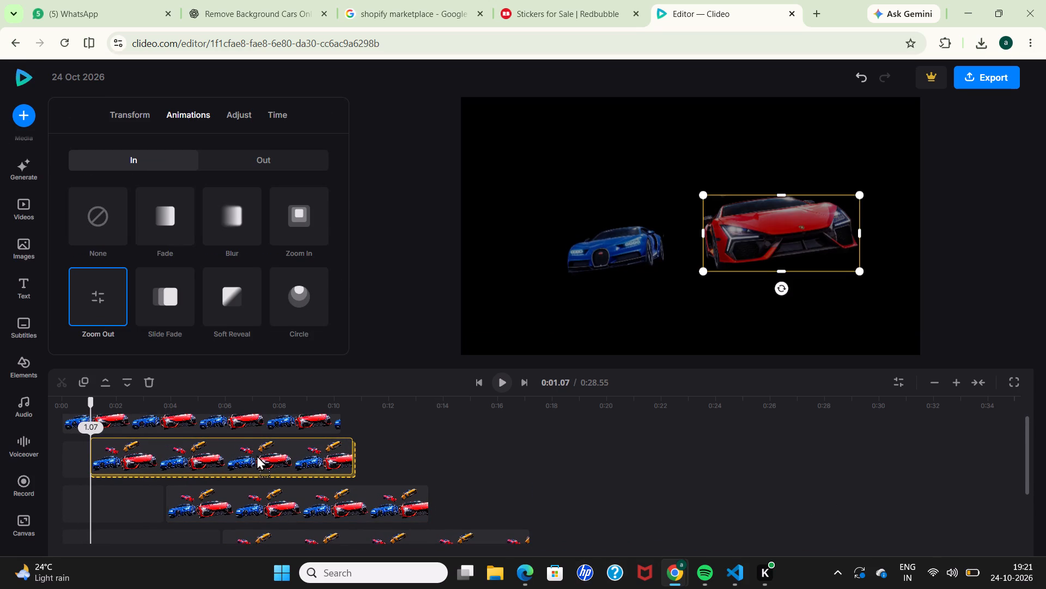
{"action": "left_click_drag", "start_coordinate": [257, 455], "coordinate": [261, 455]}
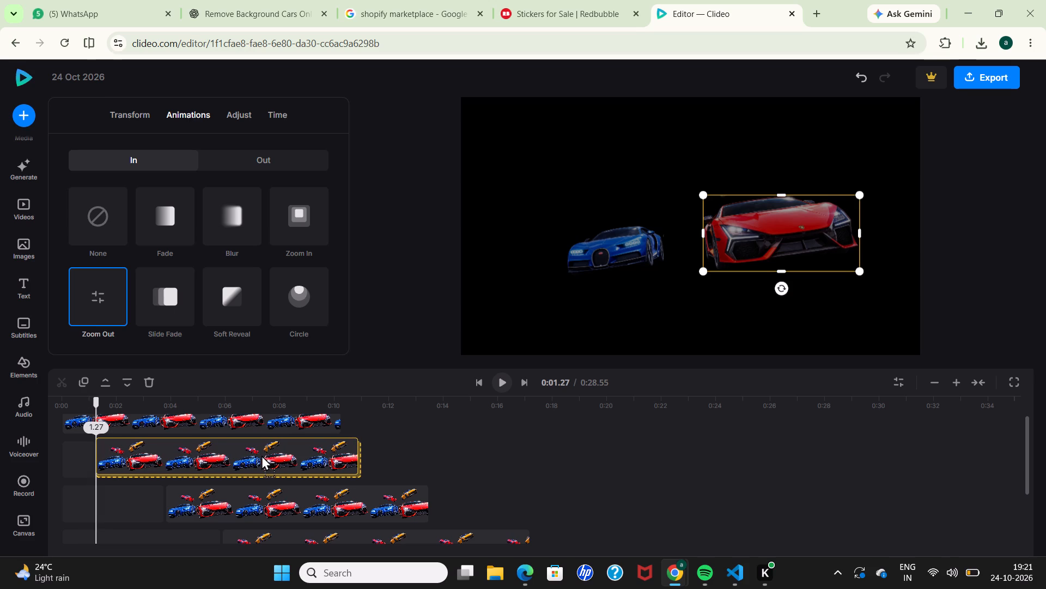
{"action": "left_click_drag", "start_coordinate": [261, 455], "coordinate": [260, 455]}
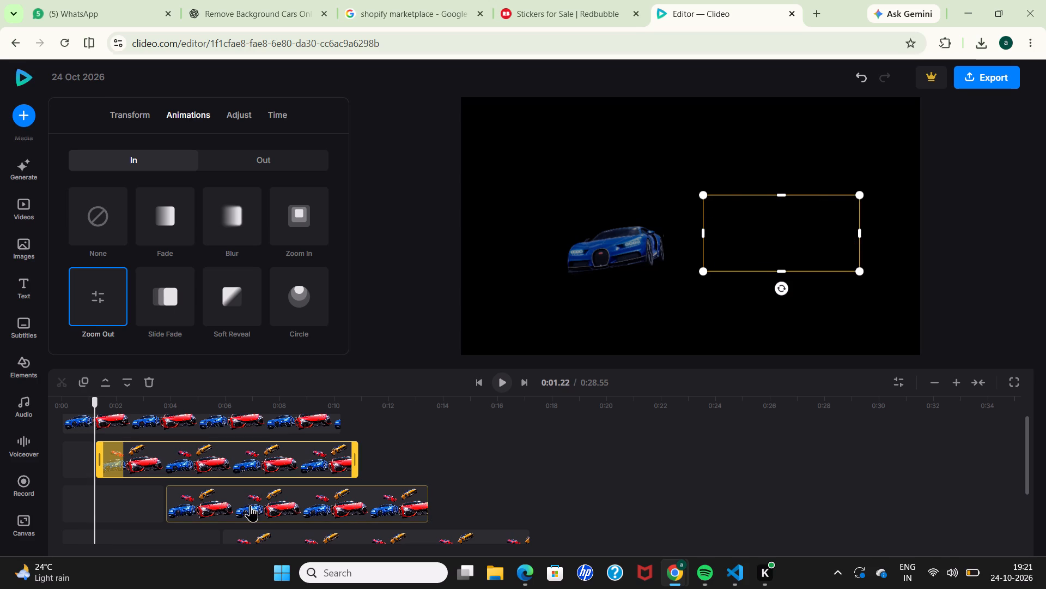
Move the yellow-car clip earlier on the timeline so that it starts at about 2.5 s.
{"action": "left_click_drag", "start_coordinate": [250, 505], "coordinate": [214, 508]}
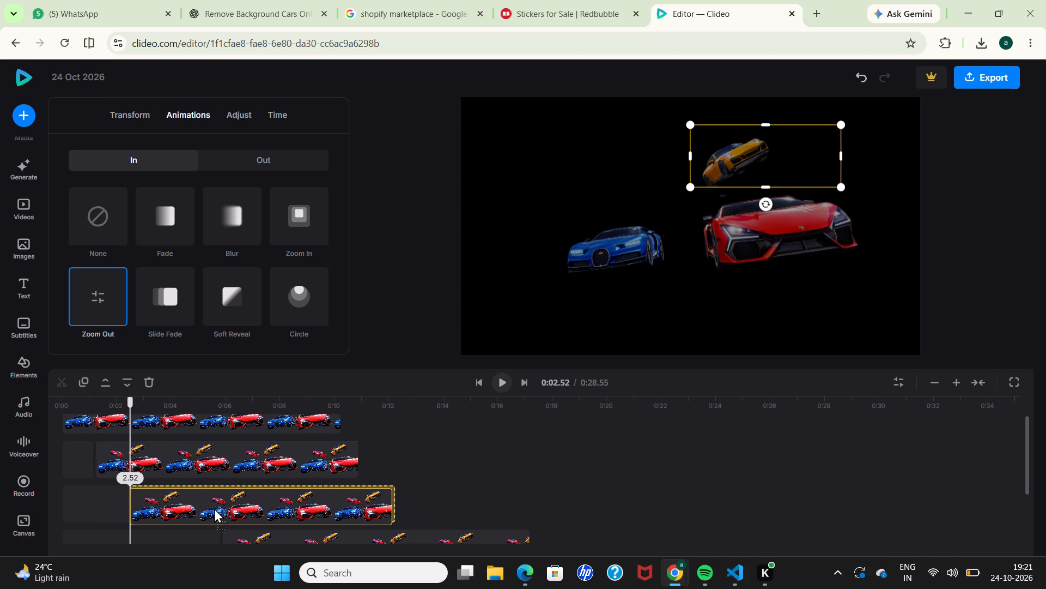
{"action": "left_click_drag", "start_coordinate": [214, 508], "coordinate": [210, 507]}
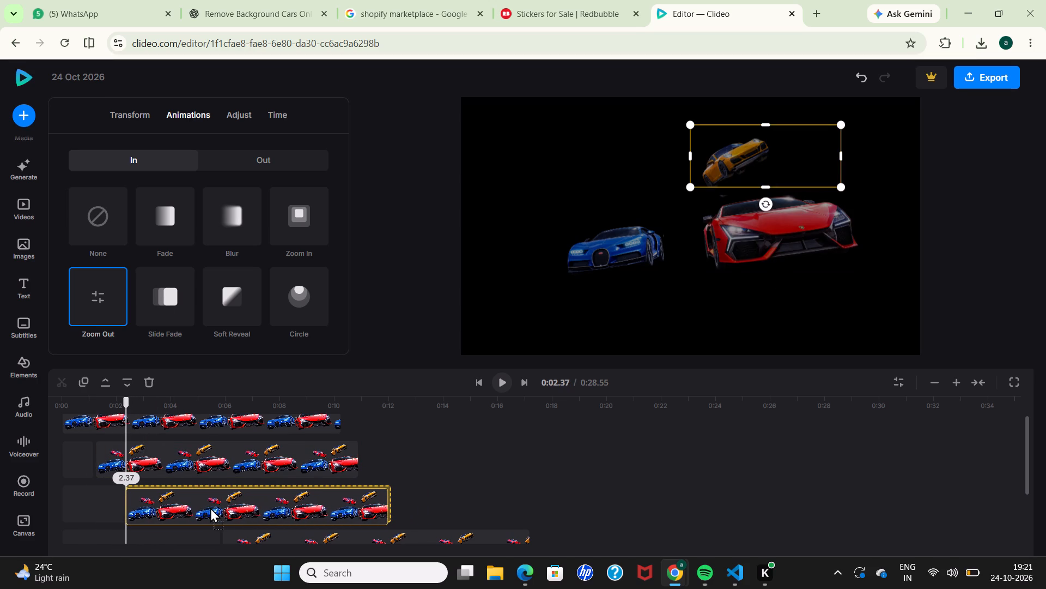
{"action": "left_click_drag", "start_coordinate": [210, 507], "coordinate": [211, 508]}
{"action": "left_click_drag", "start_coordinate": [211, 508], "coordinate": [213, 509]}
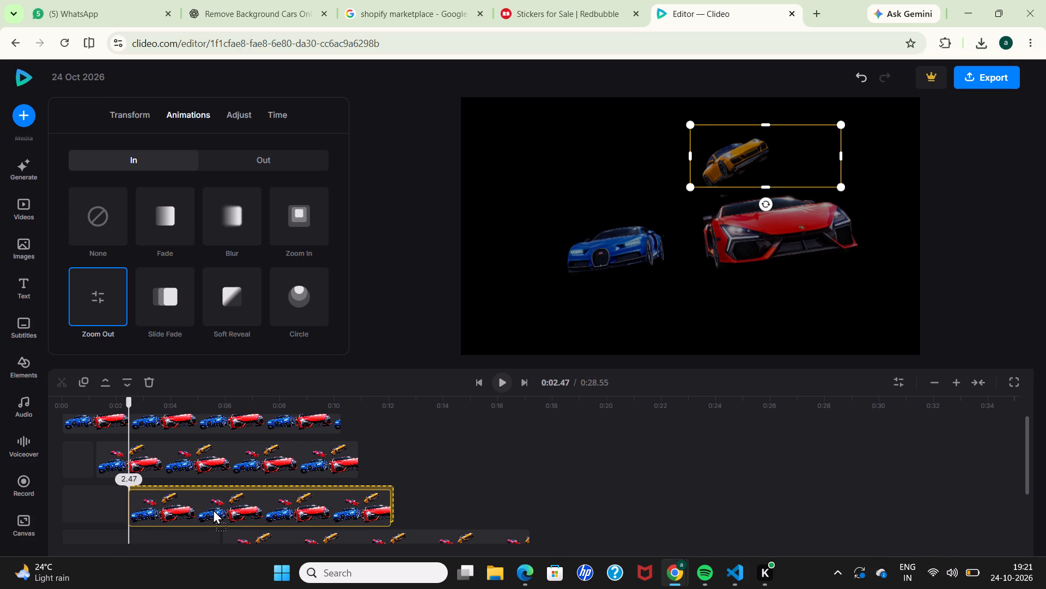
{"action": "left_click_drag", "start_coordinate": [213, 509], "coordinate": [214, 509]}
Move the small red car's clip earlier on the timeline so that it starts at about 3.9 s.
{"action": "scroll", "coordinate": [450, 489], "scroll_direction": "down", "scroll_amount": 1}
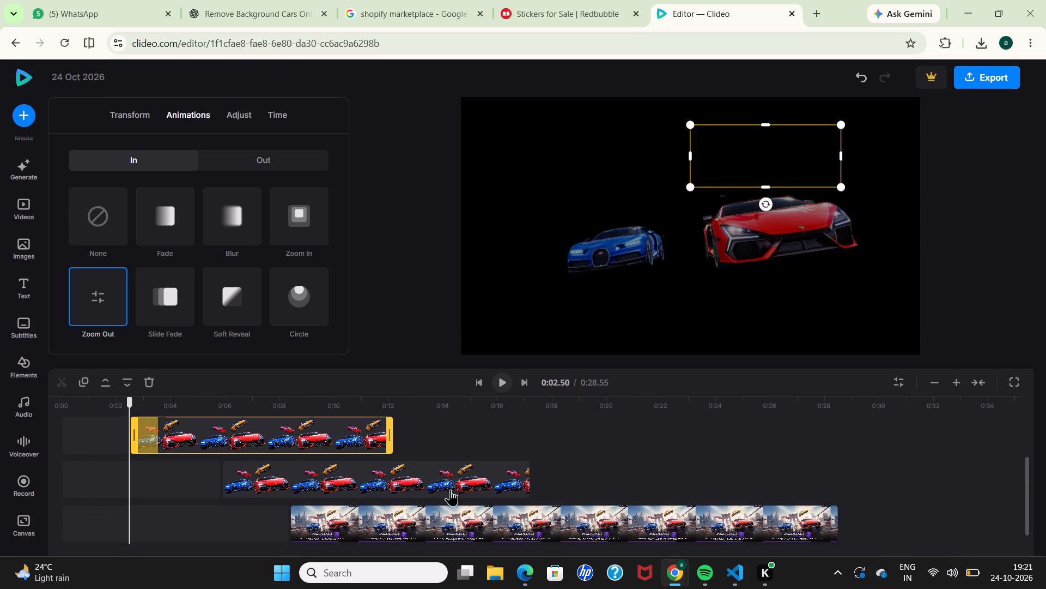
{"action": "left_click_drag", "start_coordinate": [412, 476], "coordinate": [317, 471]}
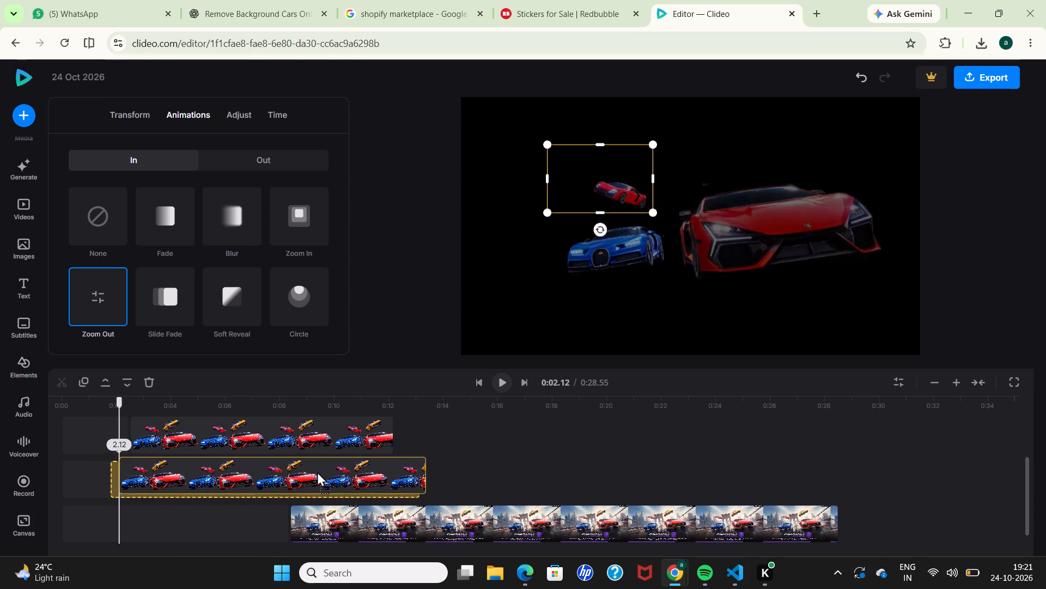
{"action": "left_click_drag", "start_coordinate": [317, 471], "coordinate": [354, 471]}
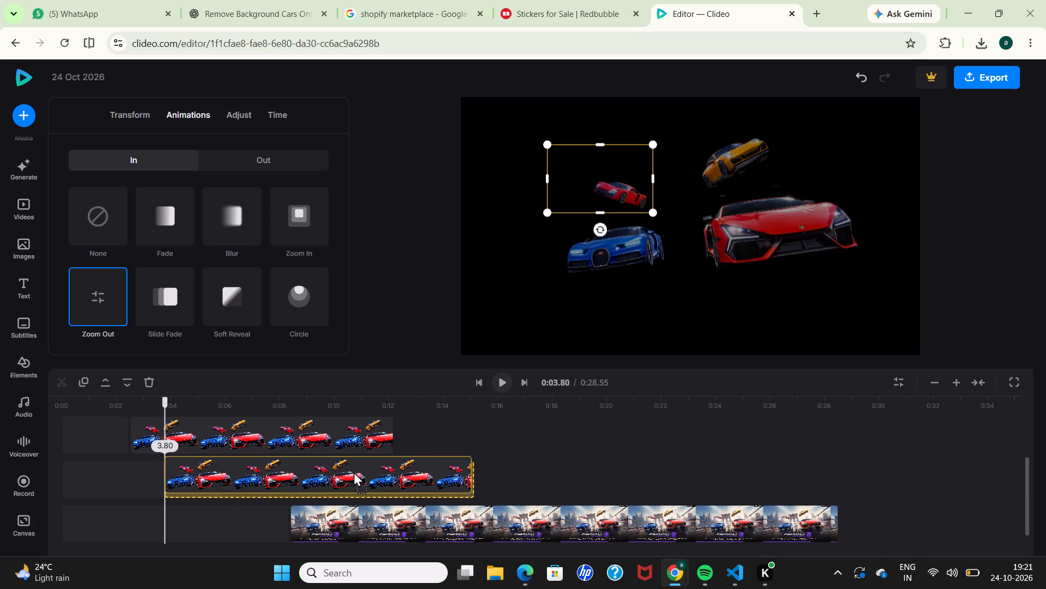
{"action": "left_click_drag", "start_coordinate": [354, 471], "coordinate": [357, 471]}
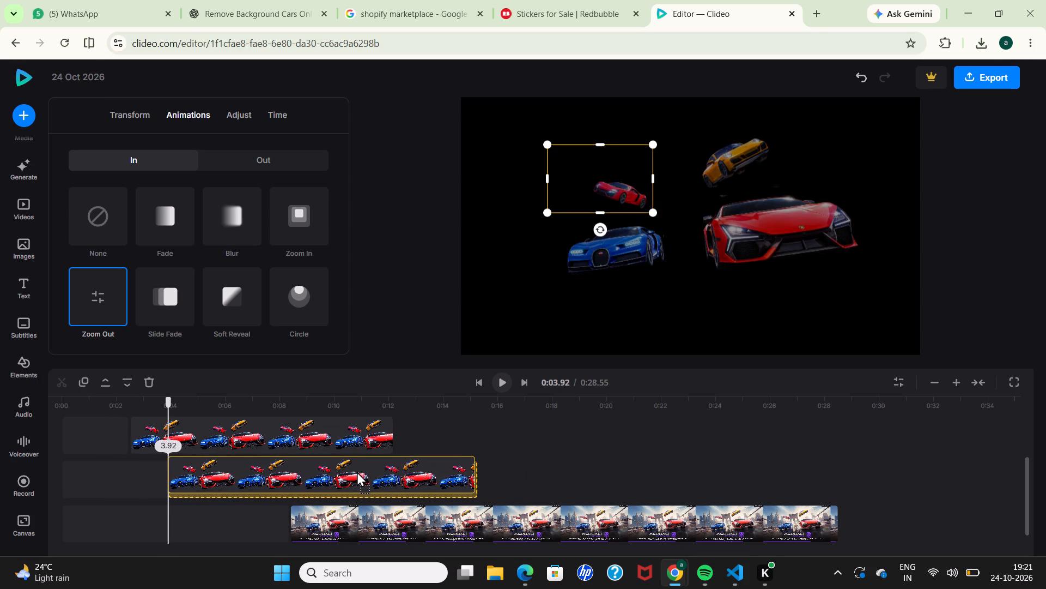
{"action": "left_click_drag", "start_coordinate": [357, 471], "coordinate": [357, 472]}
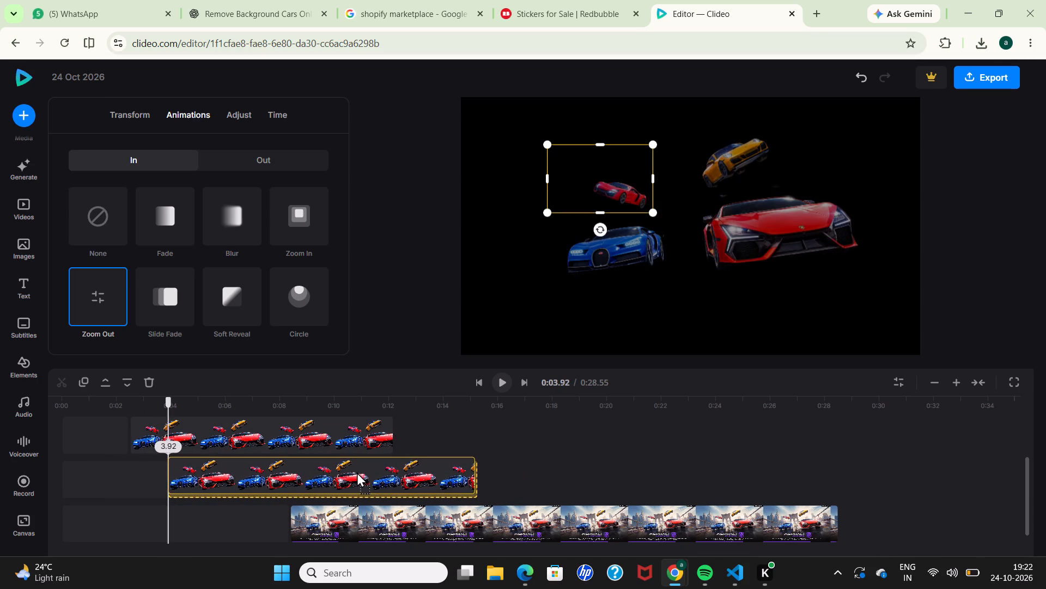
{"action": "left_click_drag", "start_coordinate": [357, 472], "coordinate": [356, 472]}
Move the full Asphalt Legends image clip earlier on the timeline so that it starts at about 5.5 s.
{"action": "left_click_drag", "start_coordinate": [393, 527], "coordinate": [356, 527]}
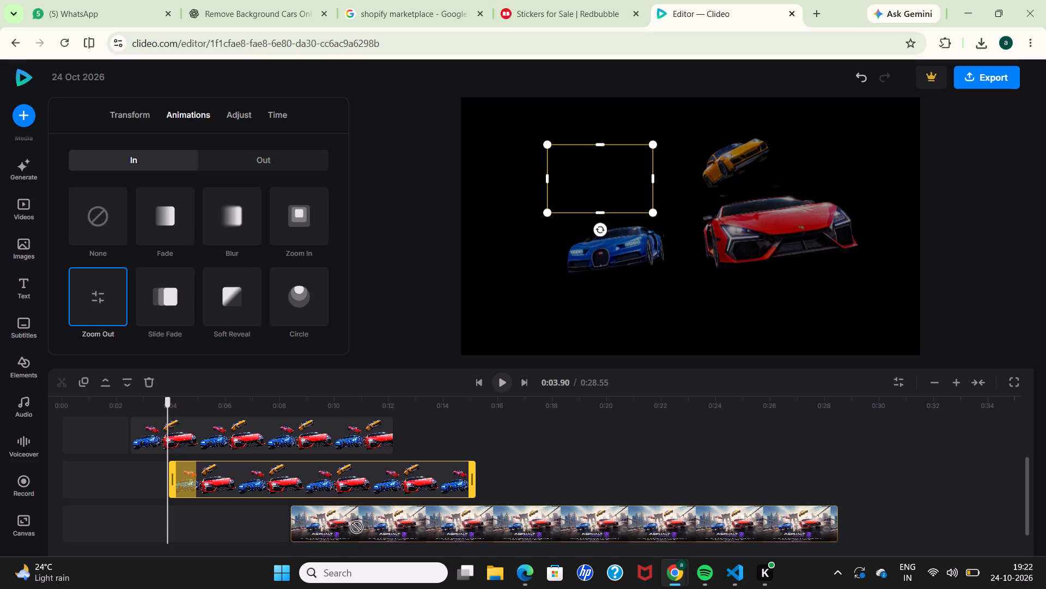
{"action": "left_click_drag", "start_coordinate": [356, 527], "coordinate": [323, 527]}
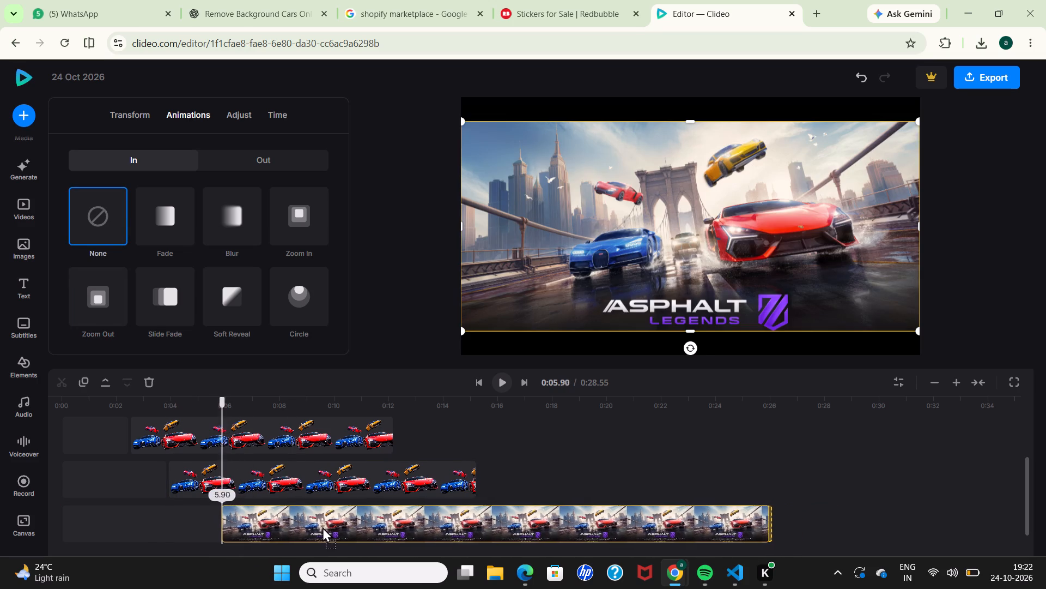
{"action": "left_click_drag", "start_coordinate": [323, 527], "coordinate": [318, 526]}
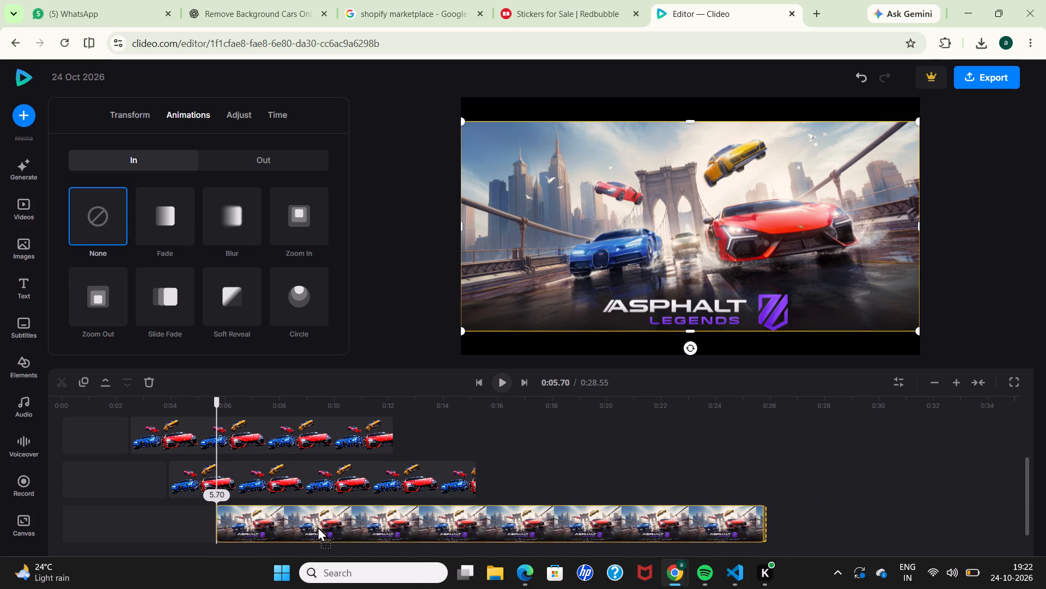
{"action": "left_click_drag", "start_coordinate": [318, 526], "coordinate": [312, 526]}
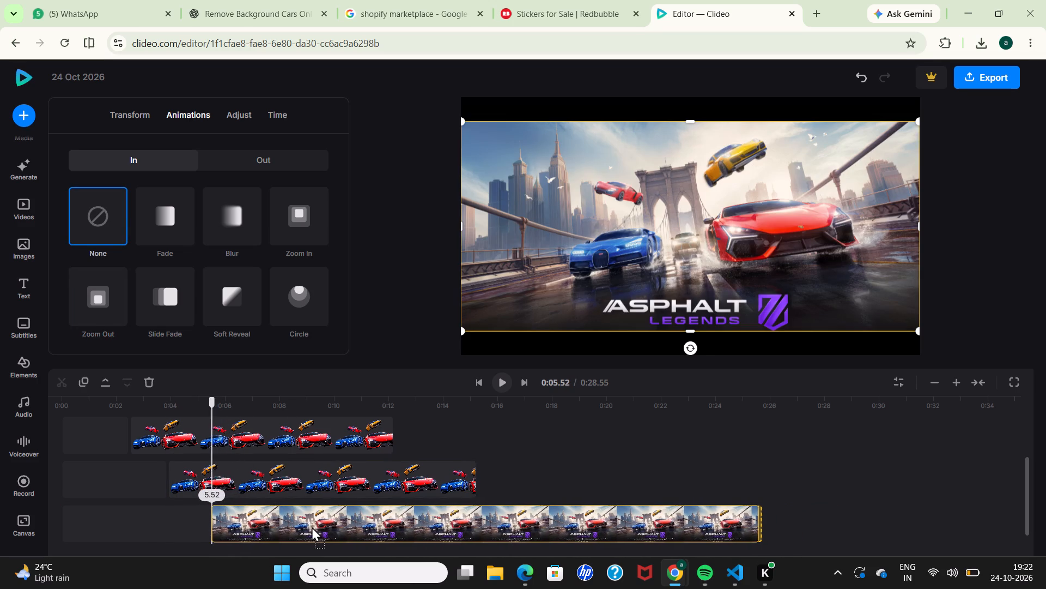
{"action": "left_click_drag", "start_coordinate": [312, 526], "coordinate": [313, 527]}
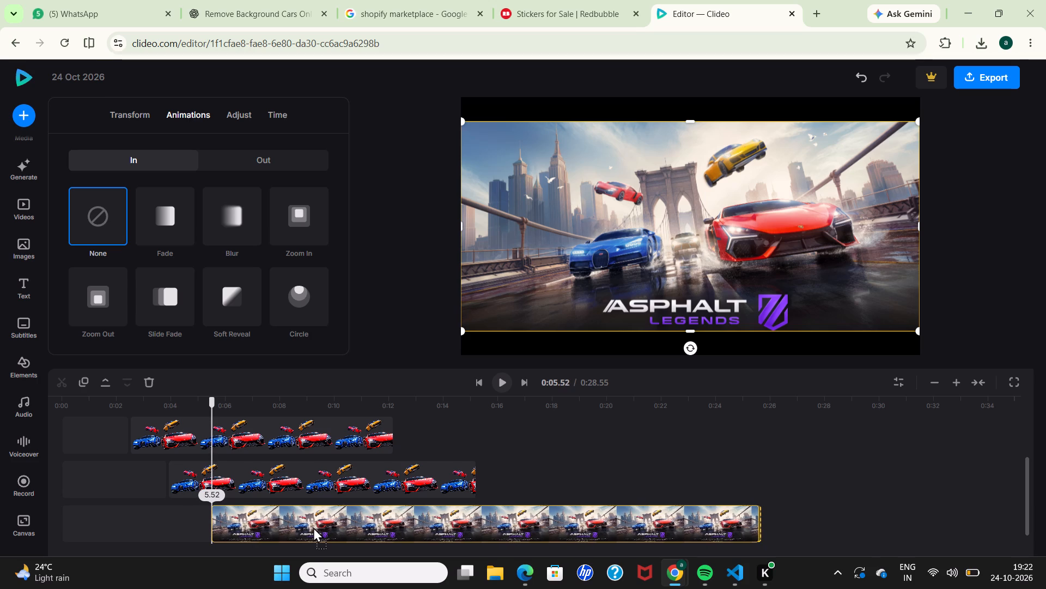
{"action": "left_click_drag", "start_coordinate": [313, 527], "coordinate": [313, 527]}
{"action": "scroll", "coordinate": [595, 468], "scroll_direction": "right", "scroll_amount": 1}
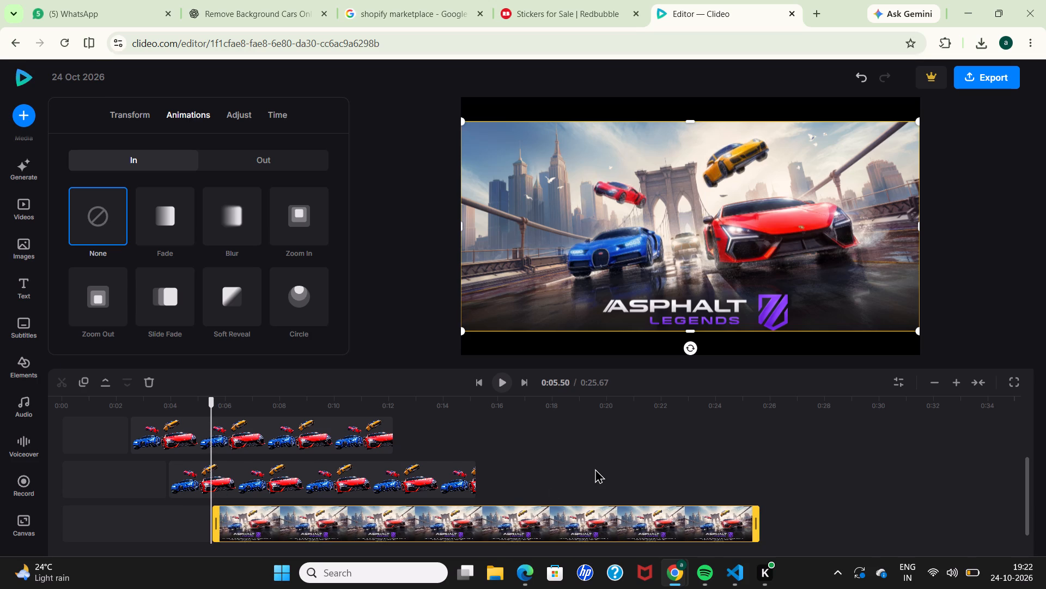
{"action": "scroll", "coordinate": [595, 468], "scroll_direction": "right", "scroll_amount": 4}
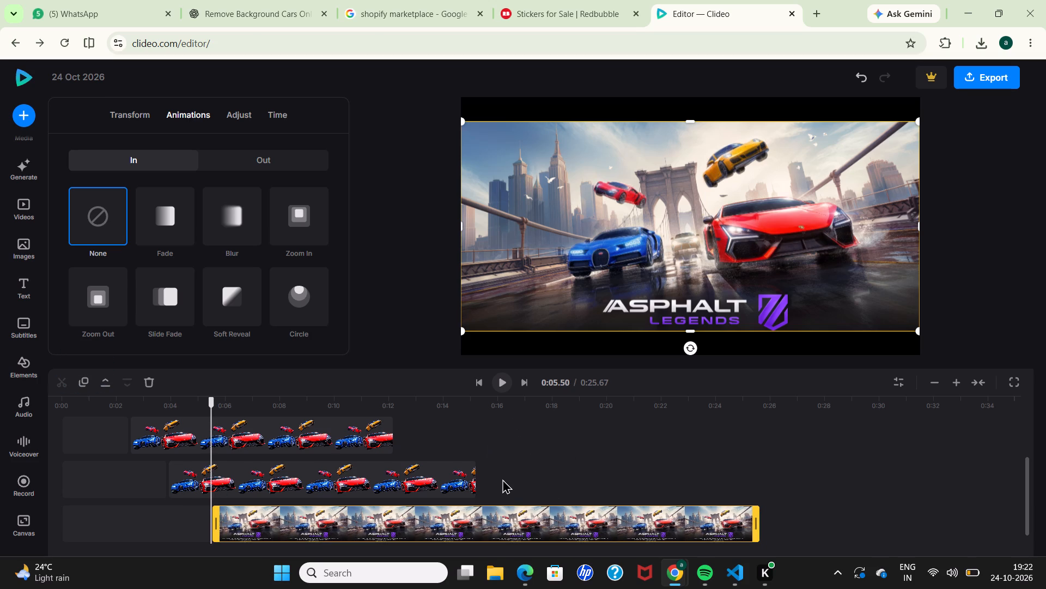
Play the video full screen from the beginning to review the new timing, and return to the timeline.
{"action": "scroll", "coordinate": [502, 479], "scroll_direction": "up", "scroll_amount": 2}
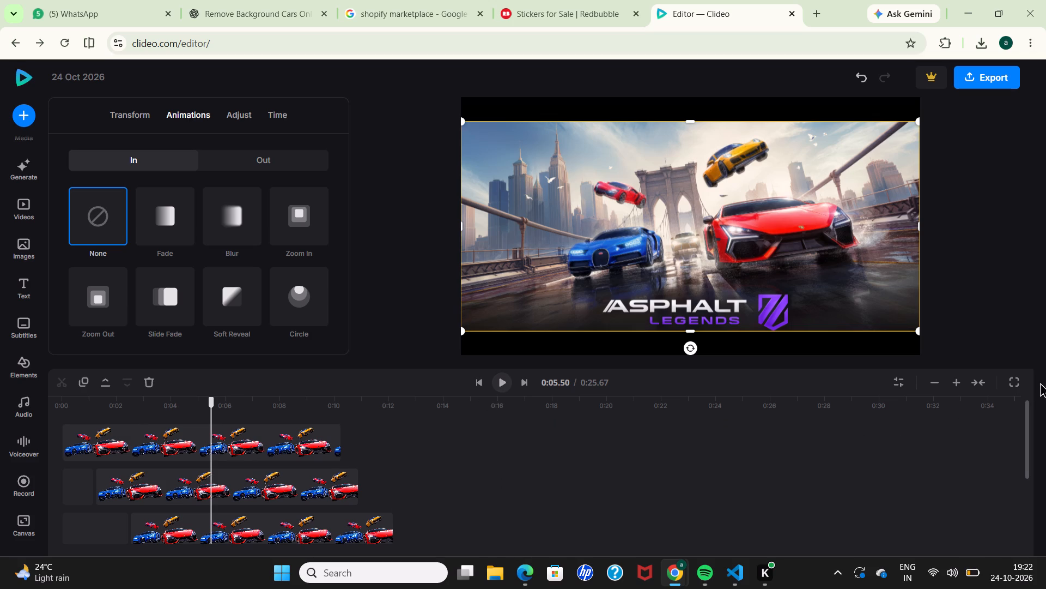
{"action": "left_click", "coordinate": [1020, 382]}
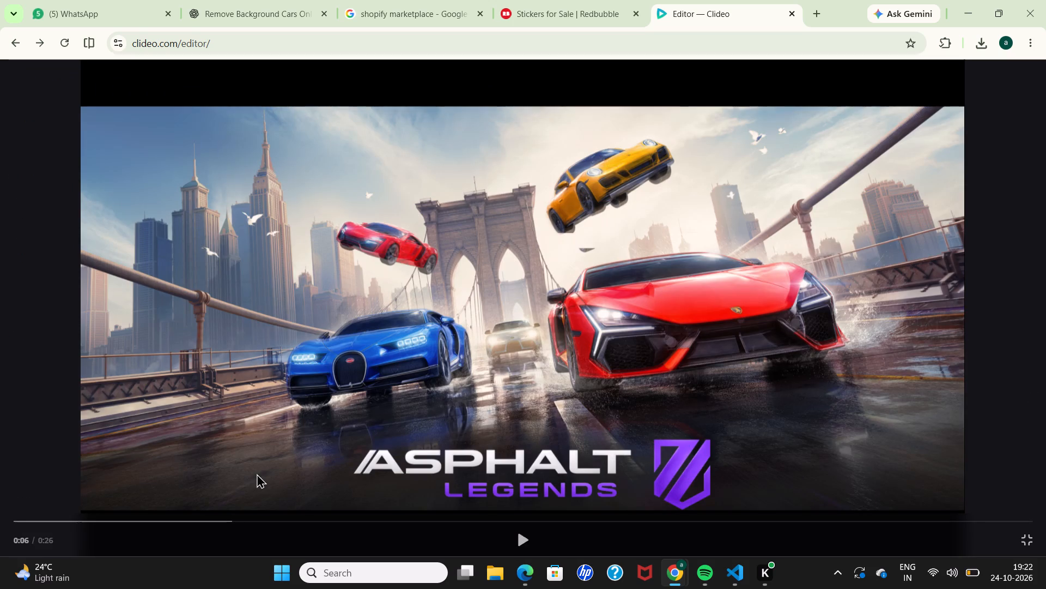
{"action": "left_click", "coordinate": [15, 520]}
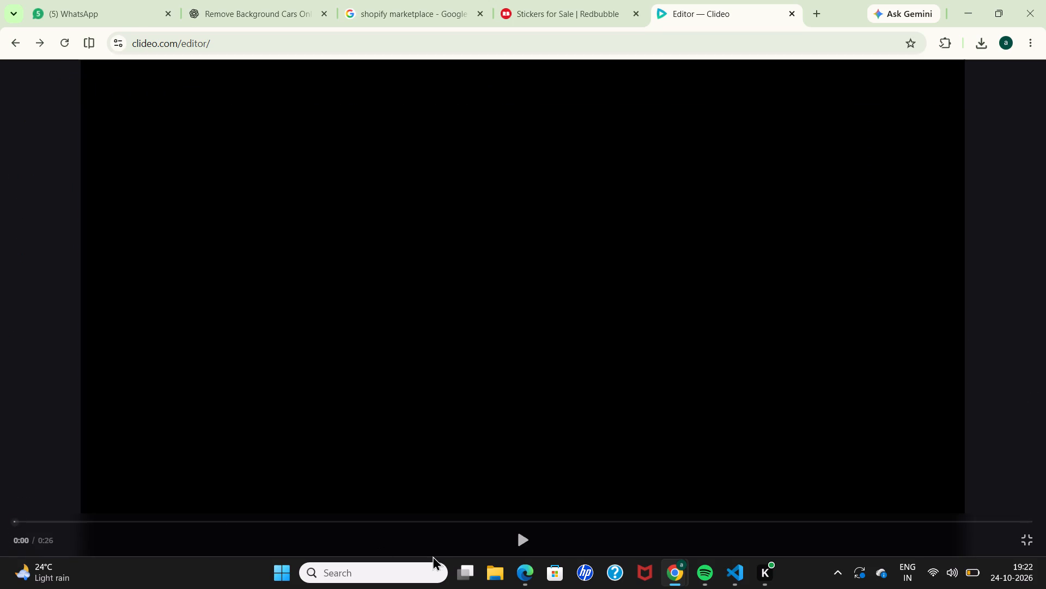
{"action": "left_click", "coordinate": [516, 536]}
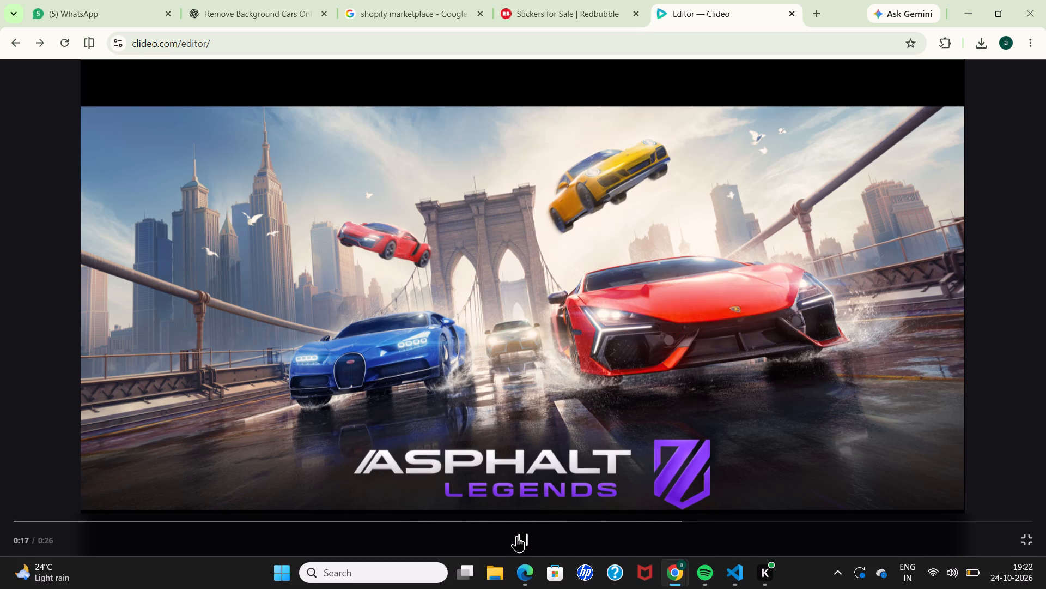
{"action": "left_click", "coordinate": [1020, 542]}
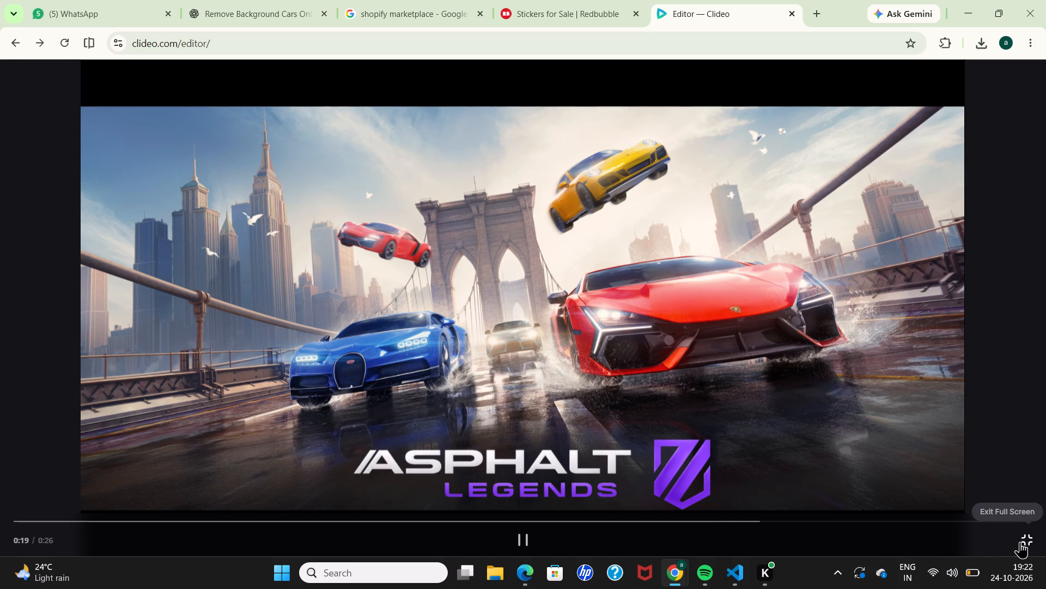
{"action": "scroll", "coordinate": [853, 516], "scroll_direction": "down", "scroll_amount": 2}
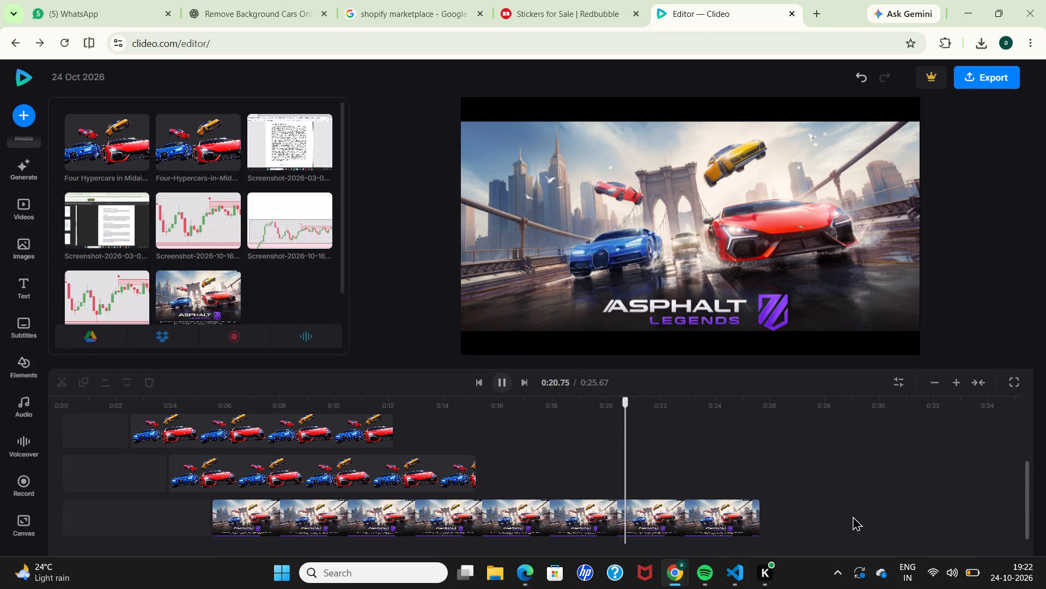
{"action": "scroll", "coordinate": [853, 516], "scroll_direction": "up", "scroll_amount": 5}
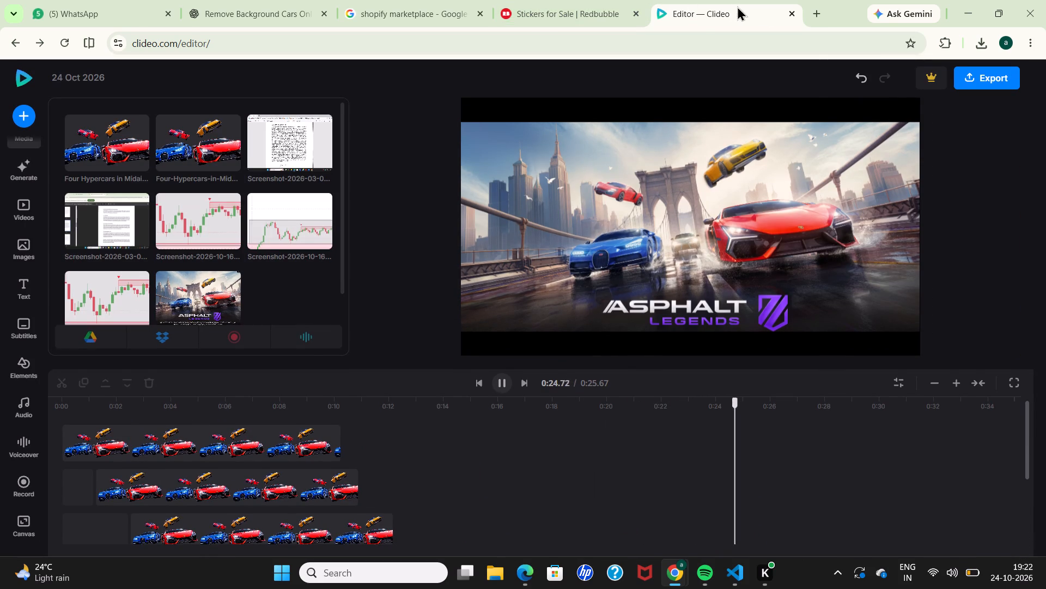
Close the Clideo editor's browser tab.
{"action": "left_click", "coordinate": [787, 14]}
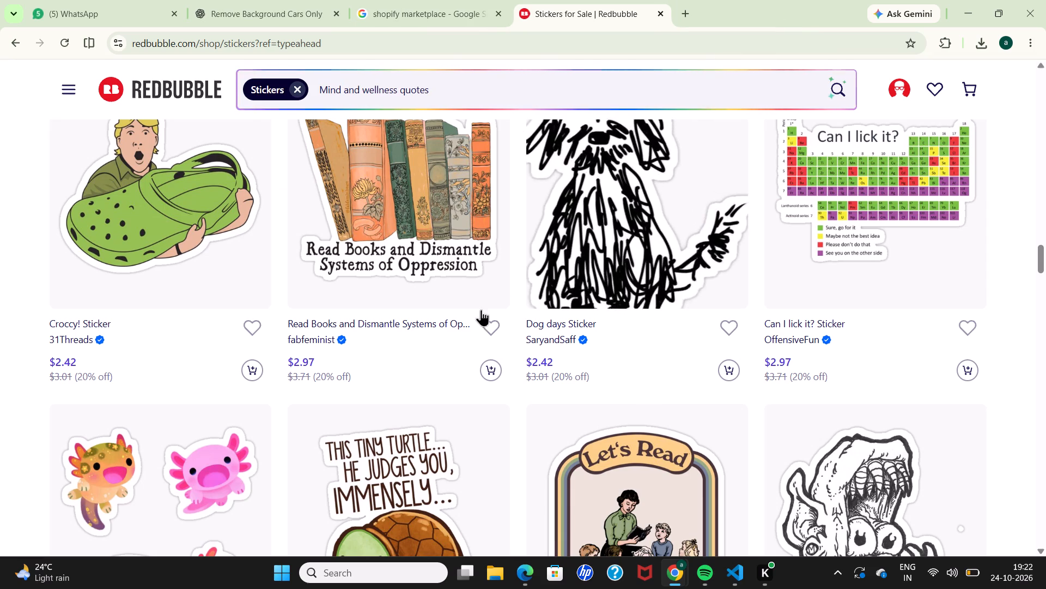